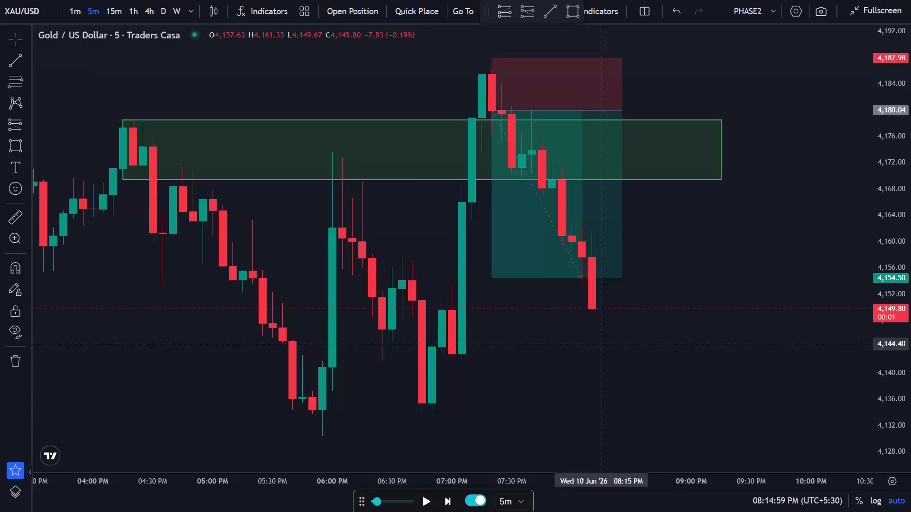
Switch the XAU/USD chart to the 15-minute timeframe and delete the short position drawing with entry at 4,180.04.
drag(648, 337, 471, 372)
drag(563, 351, 489, 369)
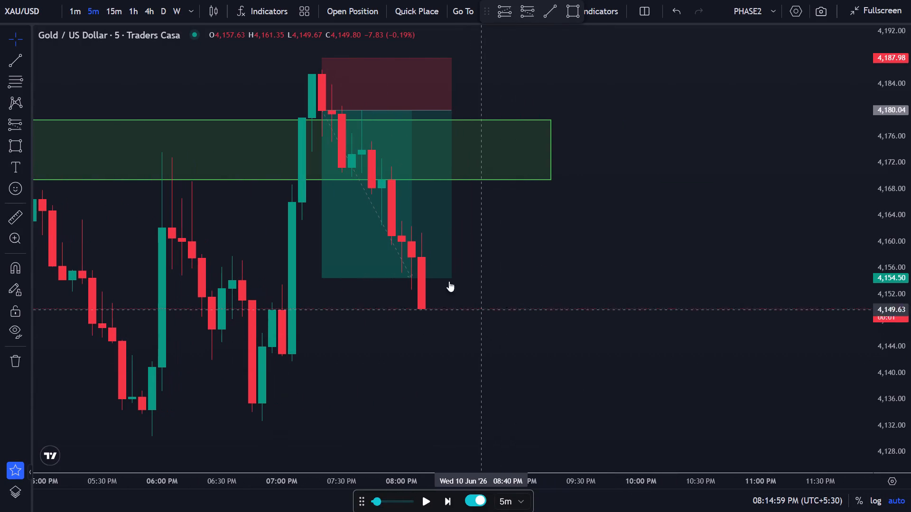
click(434, 250)
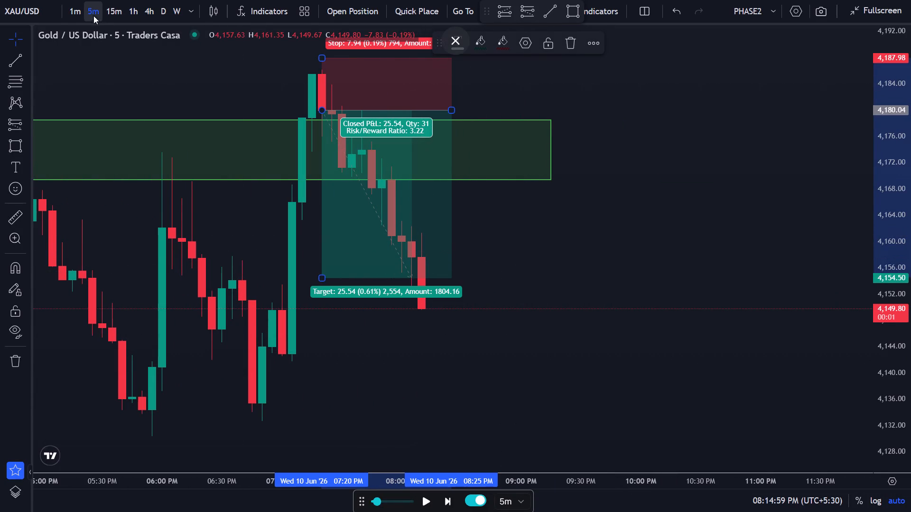
click(107, 12)
click(409, 225)
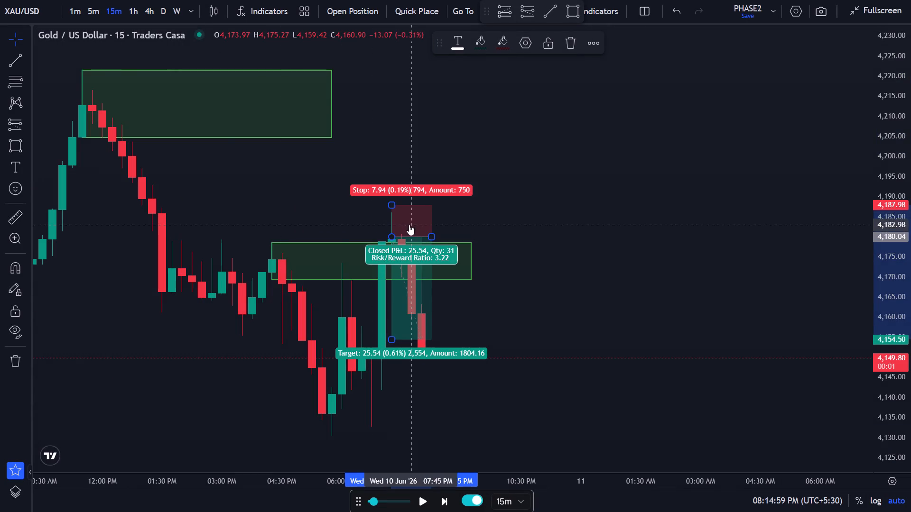
click(575, 47)
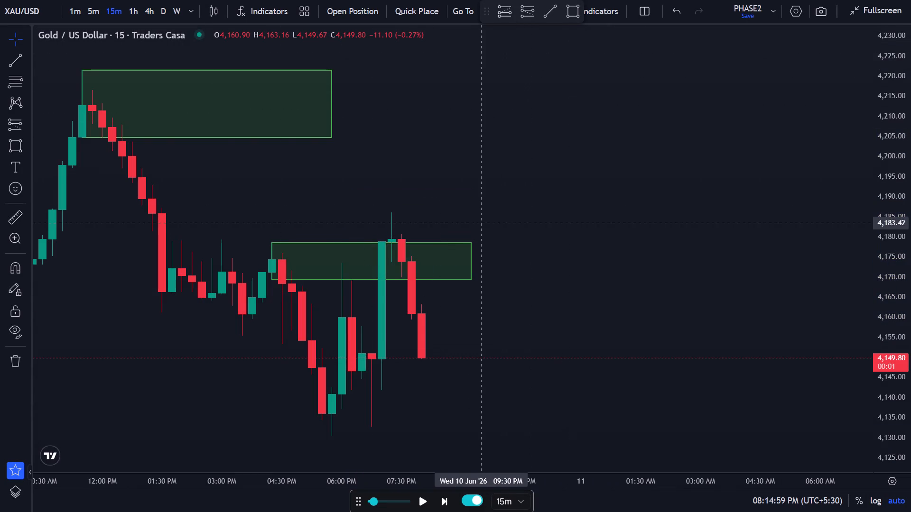
Delete the green rectangle zone spanning 4,178.47 to 4,169.44 around the latest swing high.
scroll(474, 235, up, 3)
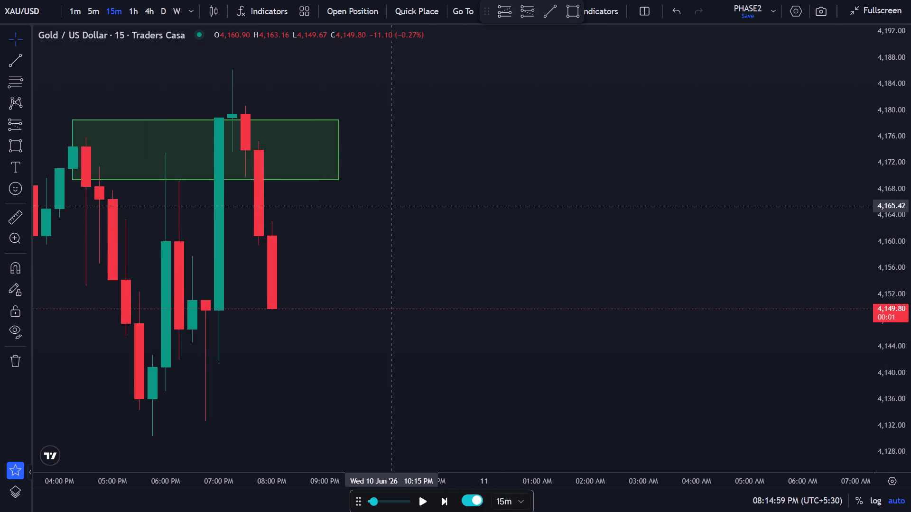
click(340, 184)
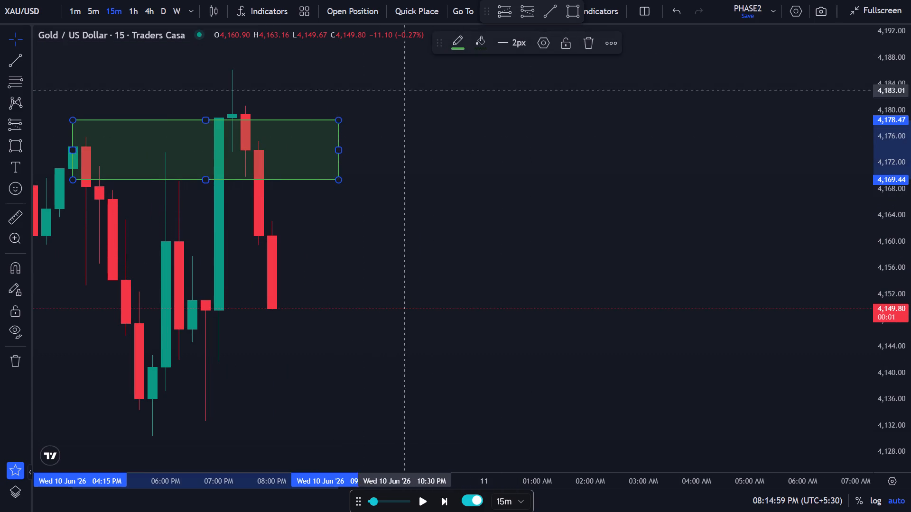
click(589, 42)
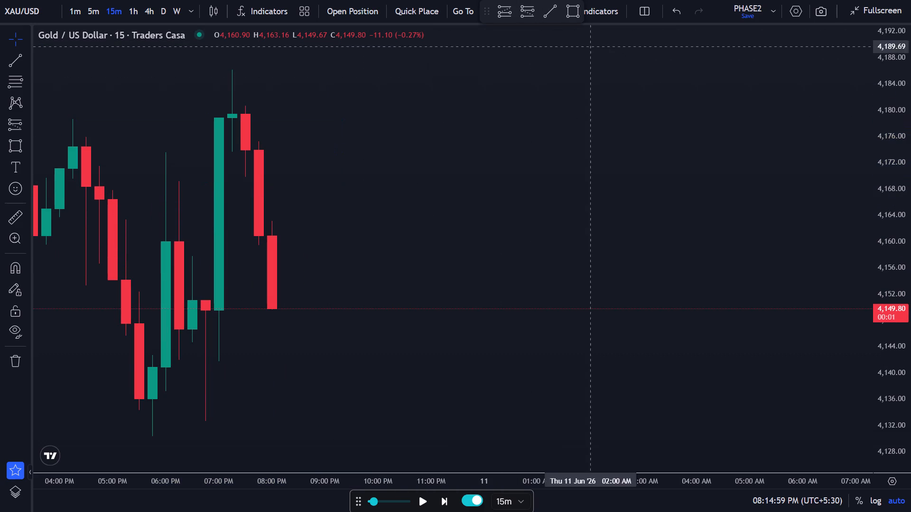
Draw a rectangle zone from the 07:15 PM candle's high at about 4,186.44 down to 4,173.99, extending to 11:15 PM.
drag(348, 171, 430, 166)
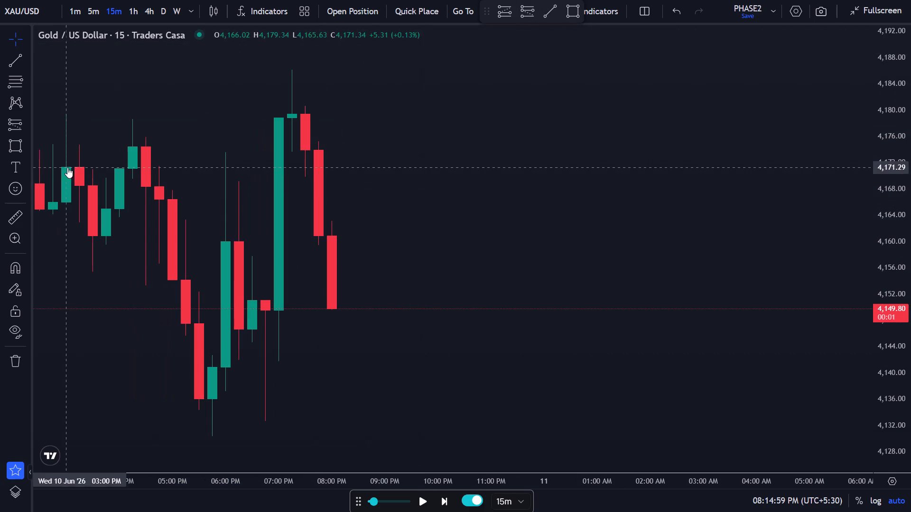
click(11, 148)
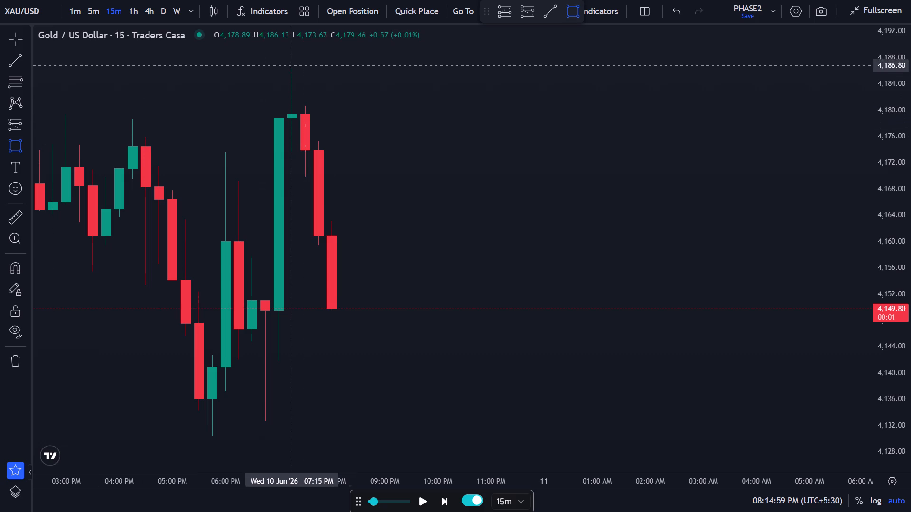
click(291, 68)
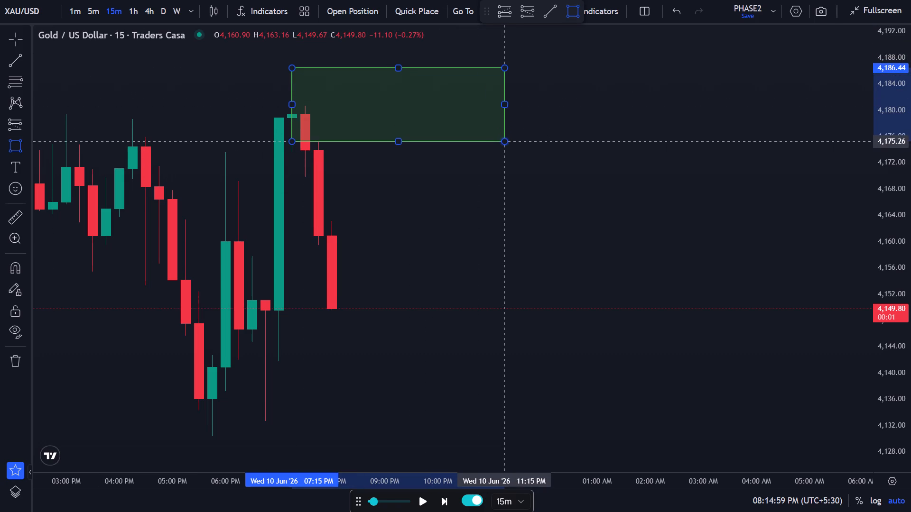
click(505, 150)
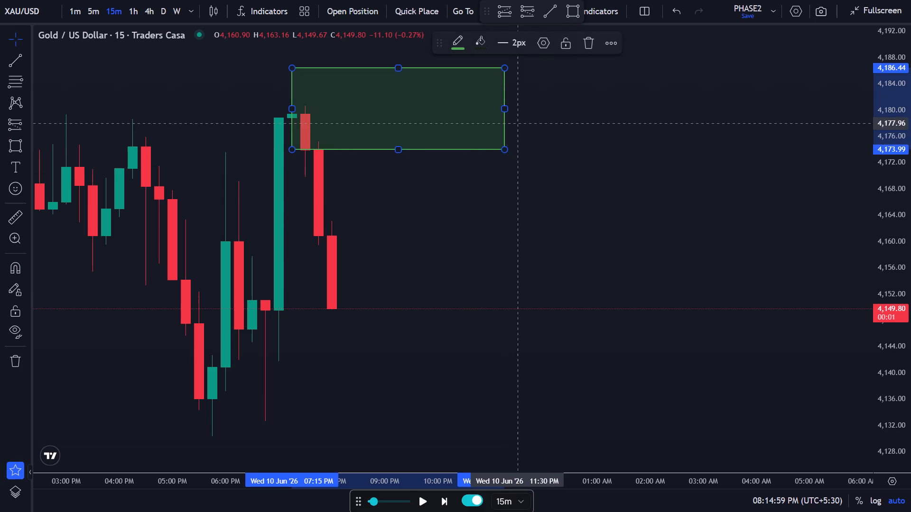
click(518, 118)
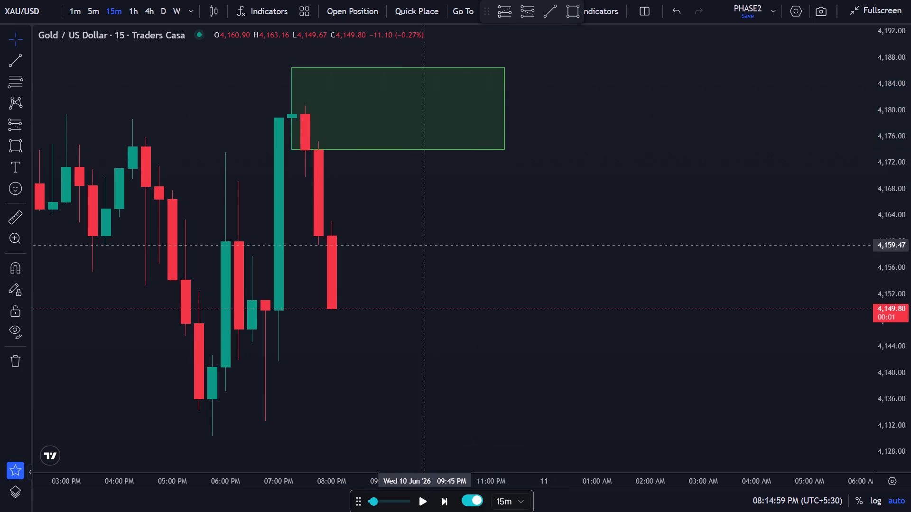
Advance the replay candle by candle on the 15-minute chart to 10:29:59 PM.
double_click(446, 500)
triple_click(446, 500)
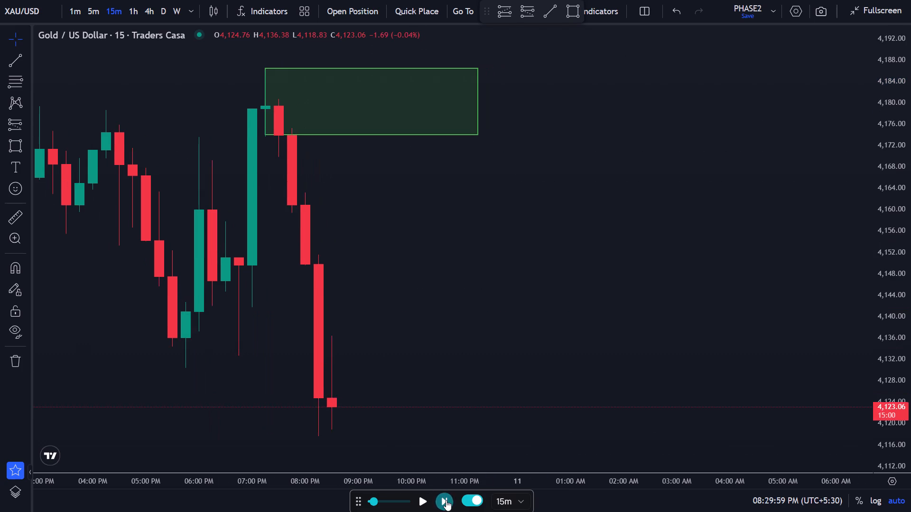
triple_click(446, 500)
click(446, 500)
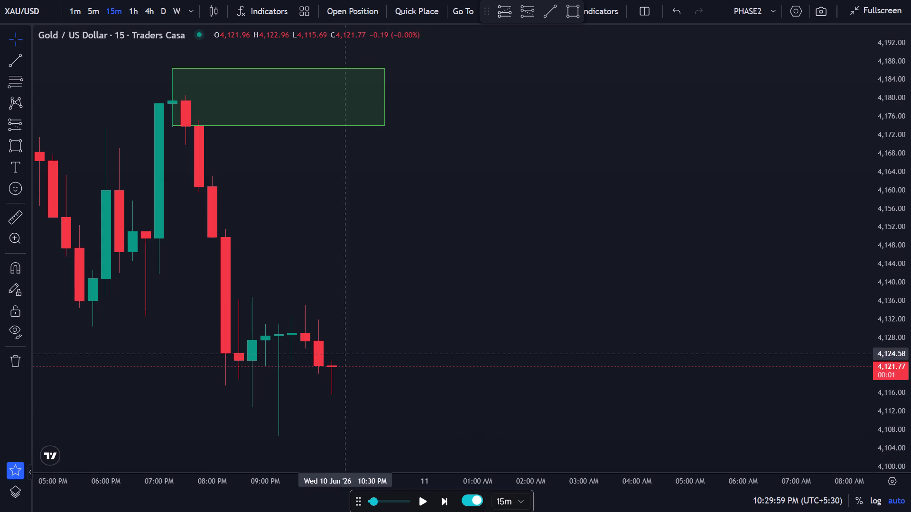
Draw a rectangle zone from the 09:30 PM candle to 12:30 AM, between about 4,132.81 and 4,123.
click(20, 147)
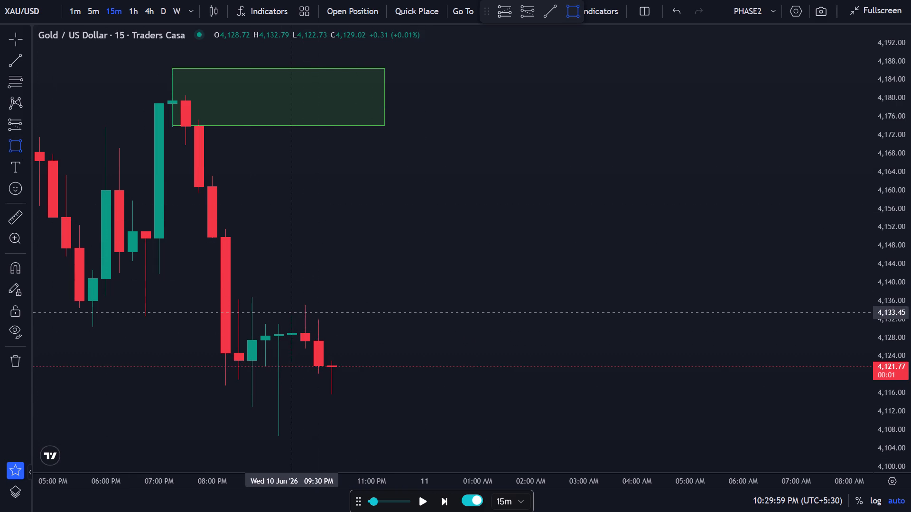
click(293, 316)
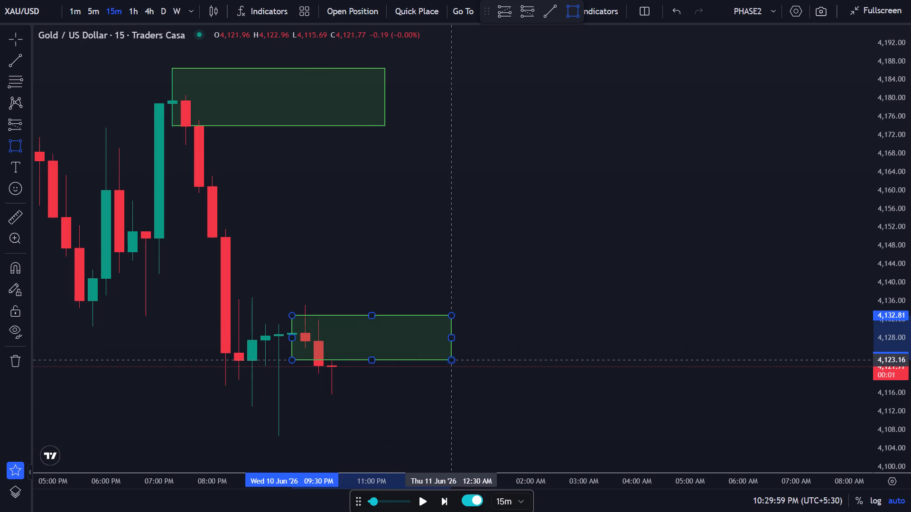
click(449, 362)
click(463, 353)
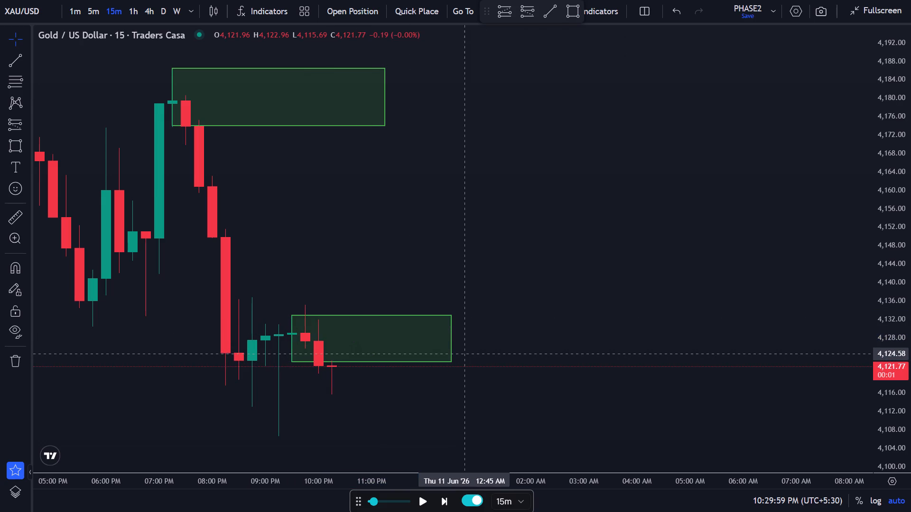
Advance the replay by one 15-minute candle to 10:44:59 PM.
click(443, 497)
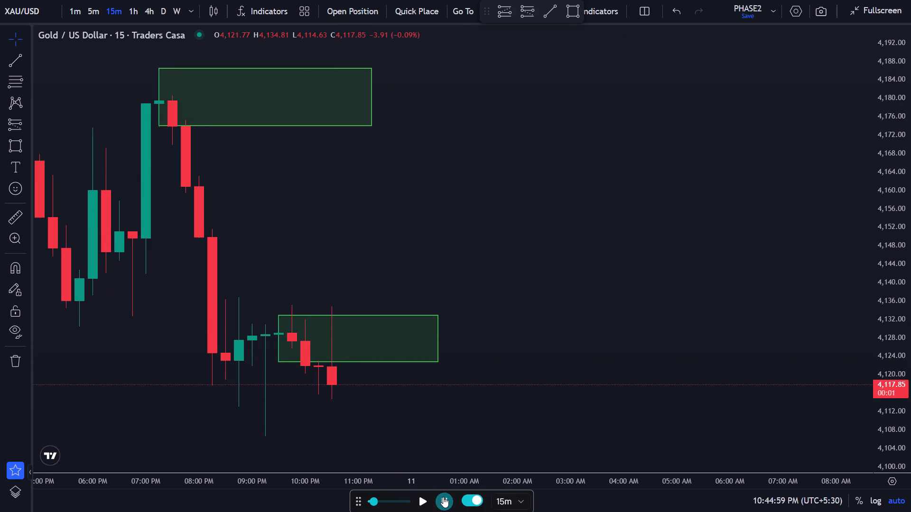
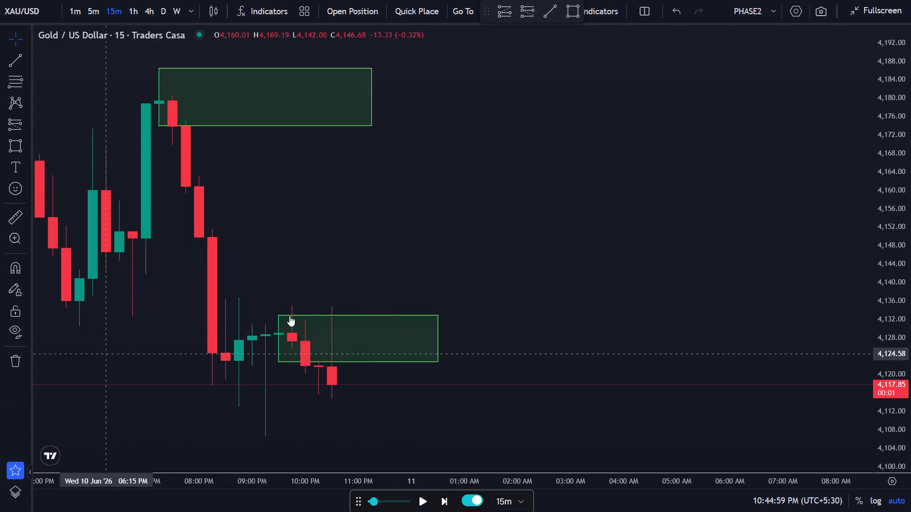
Extend the lower rectangle zone's end time to 01:00 AM.
drag(441, 338, 442, 338)
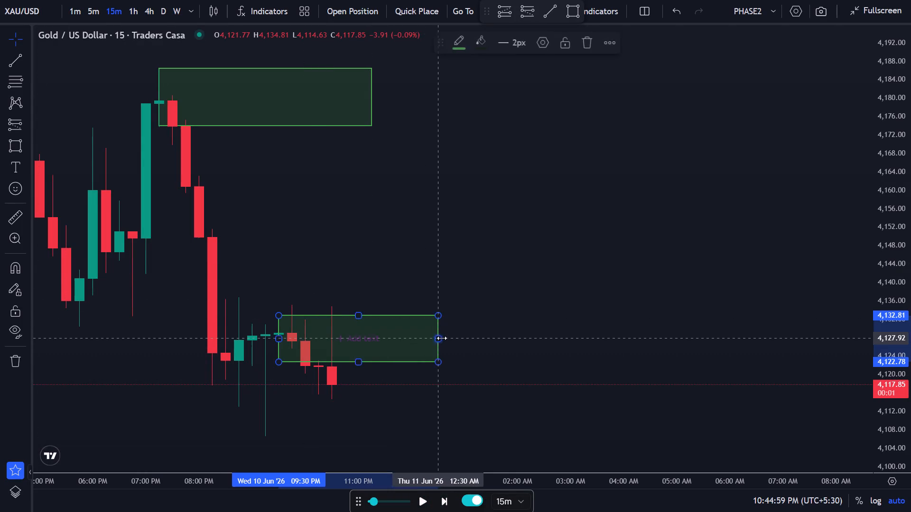
drag(442, 338, 464, 342)
click(441, 274)
Advance the replay candle by candle on the 15-minute chart to 02:29:59 AM.
drag(414, 427, 485, 335)
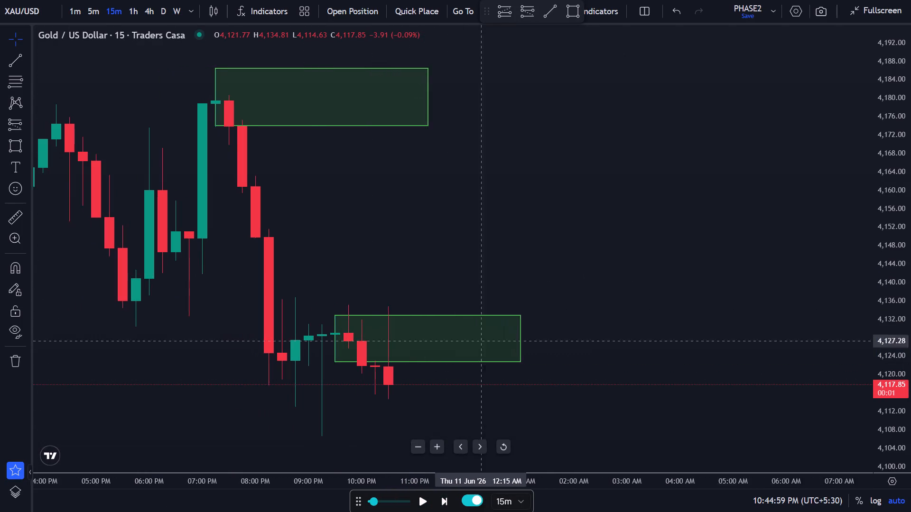
drag(485, 335, 502, 311)
click(444, 500)
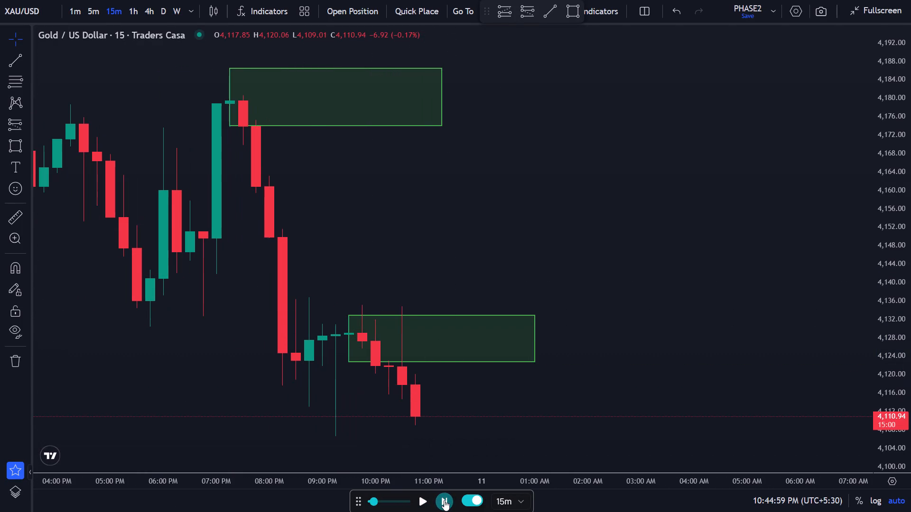
click(444, 500)
click(444, 500)
click(444, 500)
click(444, 500)
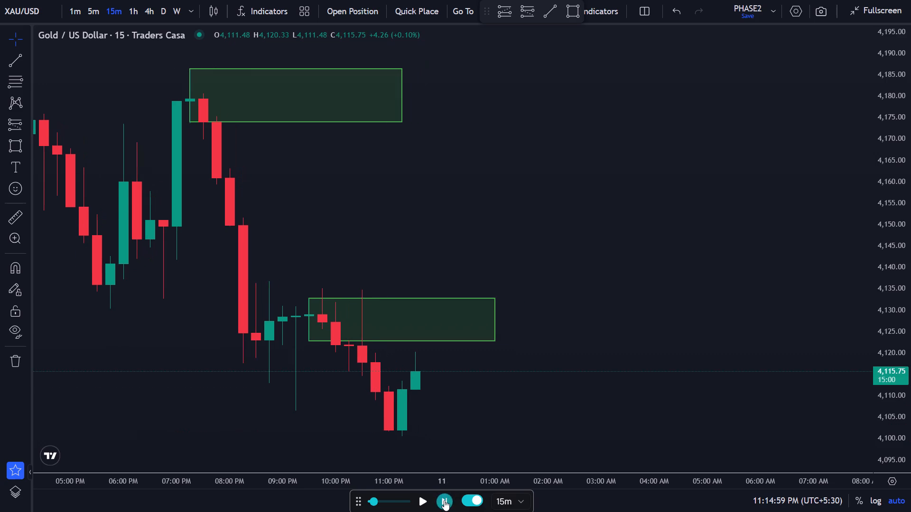
triple_click(444, 500)
triple_click(444, 500)
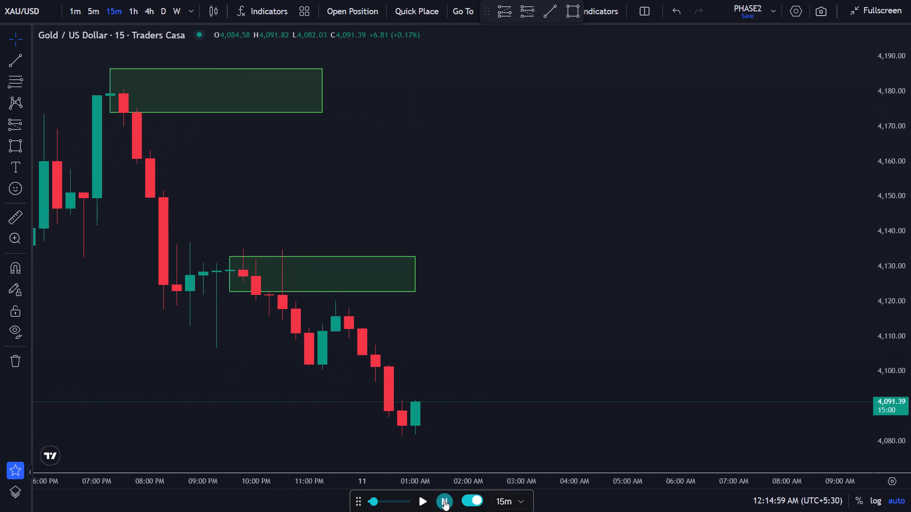
triple_click(444, 500)
click(444, 500)
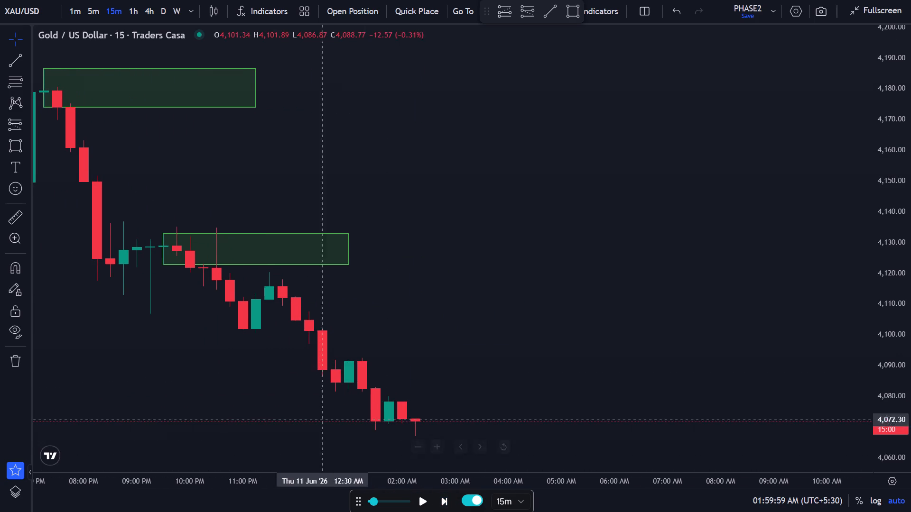
Draw a rectangle zone from the 11:30 PM candle to about 02:45 AM, between 4,121.07 and about 4,111.
click(20, 148)
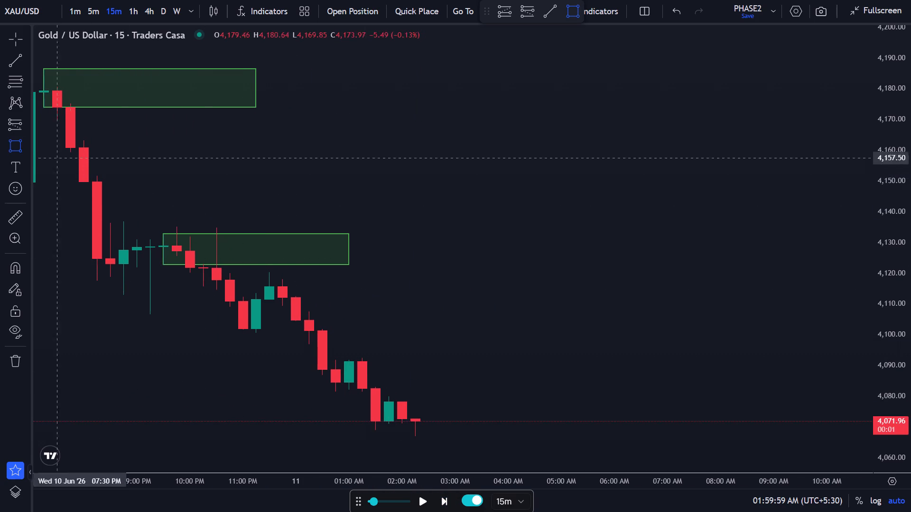
click(268, 270)
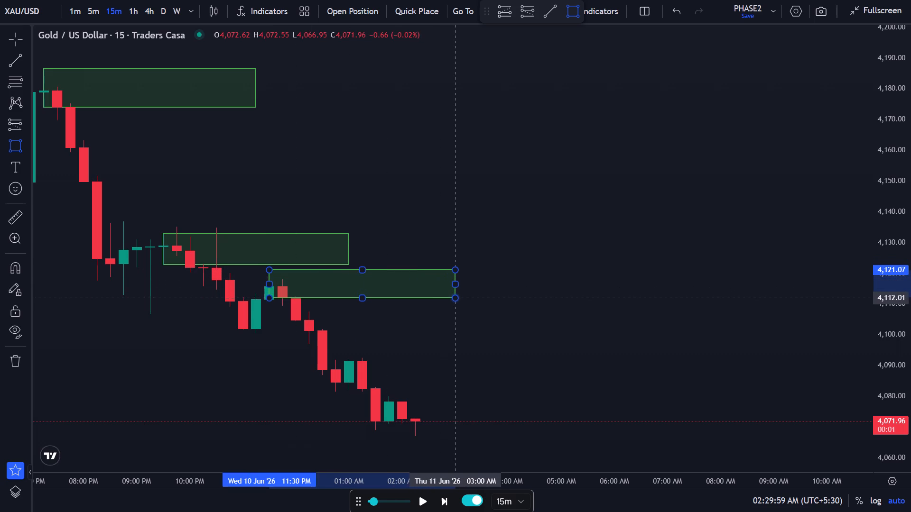
click(449, 300)
click(480, 265)
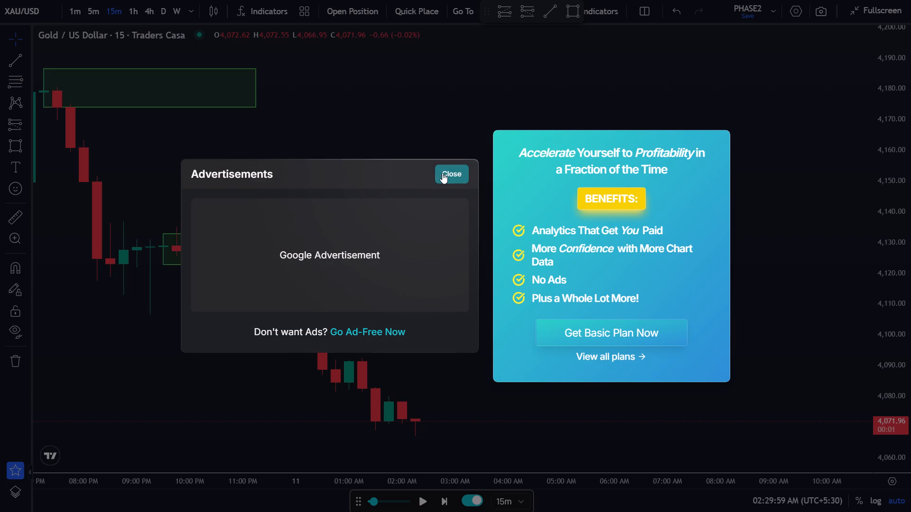
Close the advertisement overlay covering the chart.
click(444, 173)
Advance the replay candle by candle on the 15-minute chart through the 04:45 AM candle.
drag(533, 234, 438, 224)
scroll(438, 219, down, 2)
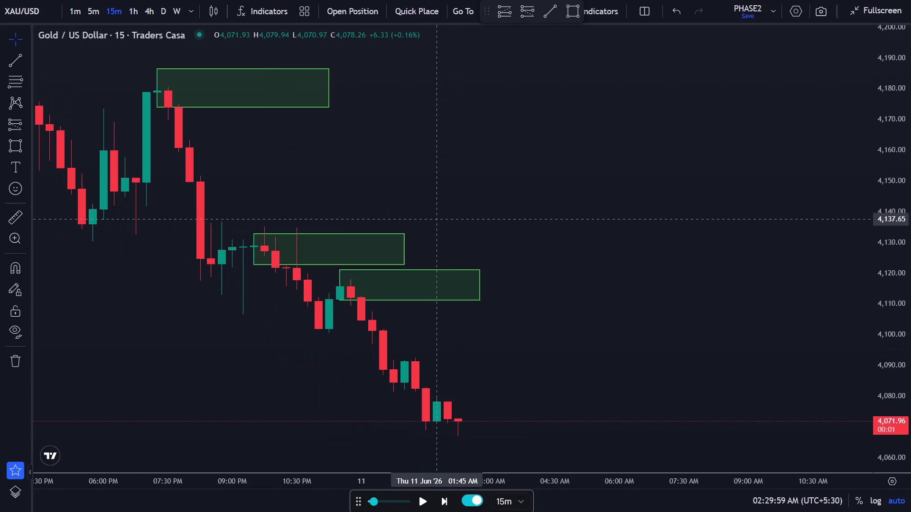
click(447, 499)
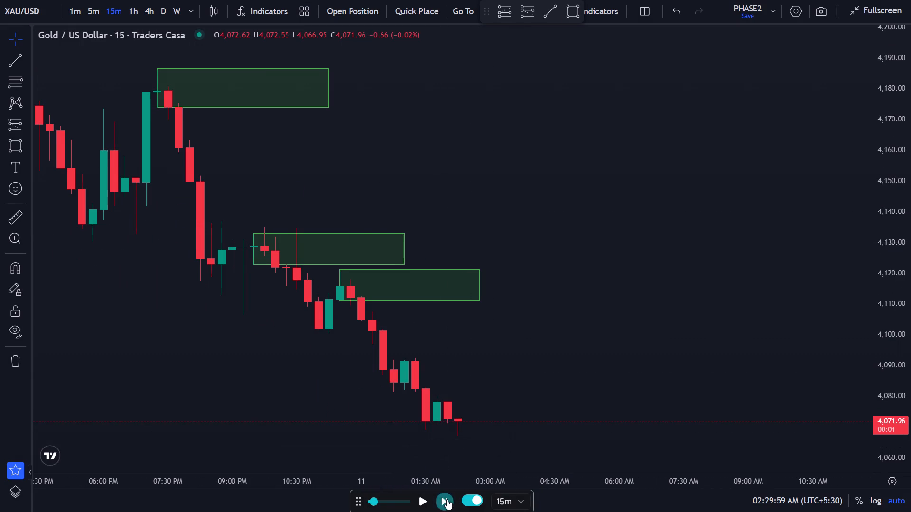
double_click(447, 499)
triple_click(445, 492)
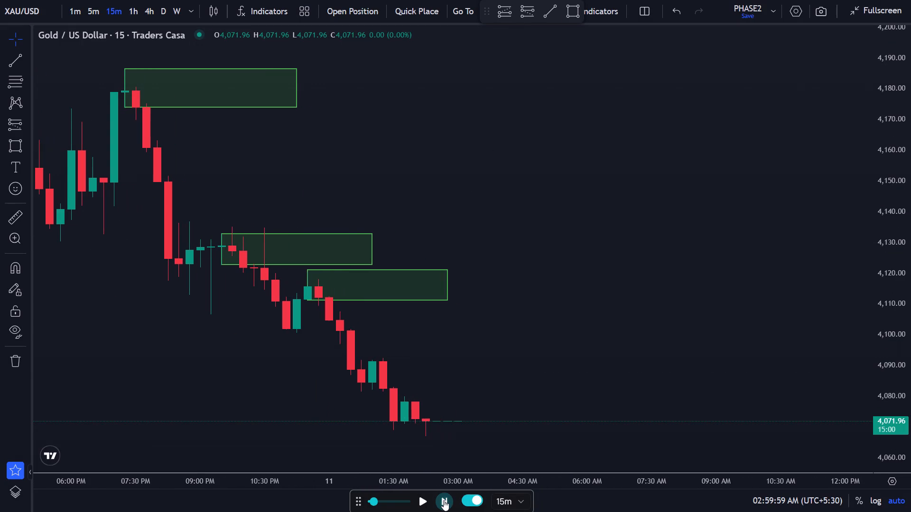
triple_click(444, 500)
triple_click(442, 499)
triple_click(442, 499)
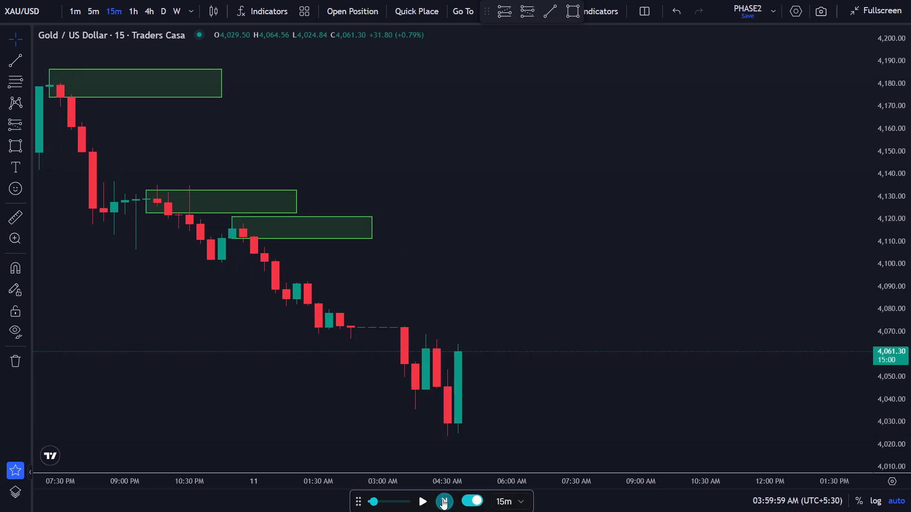
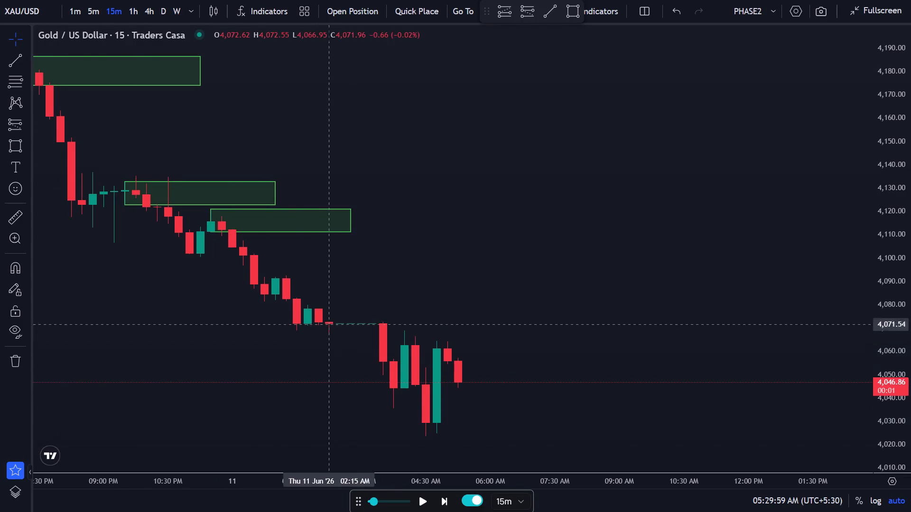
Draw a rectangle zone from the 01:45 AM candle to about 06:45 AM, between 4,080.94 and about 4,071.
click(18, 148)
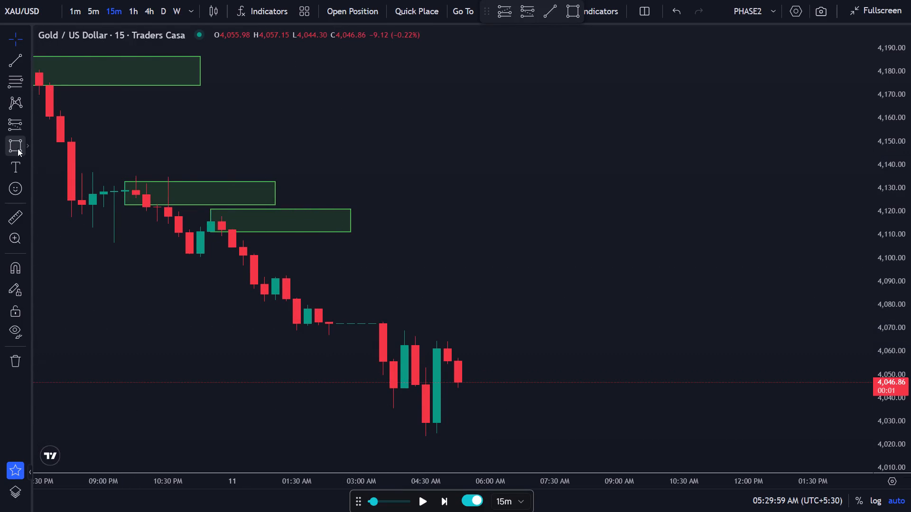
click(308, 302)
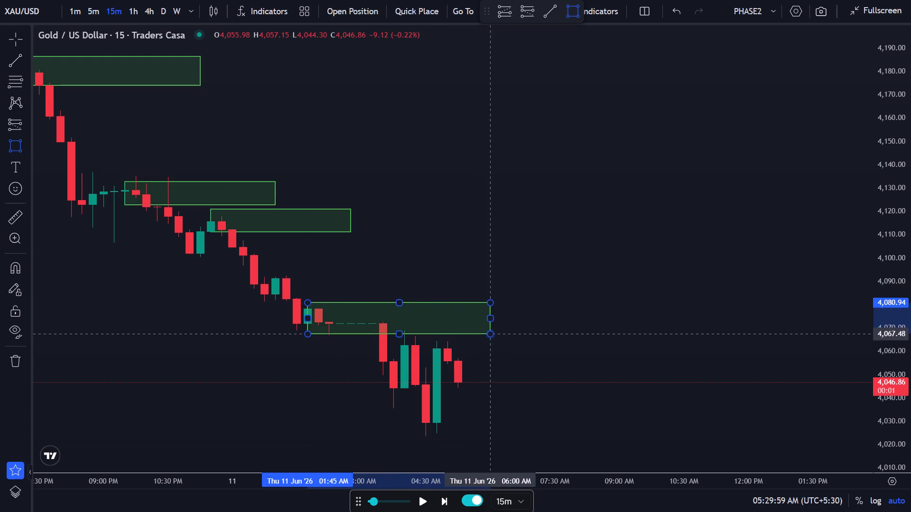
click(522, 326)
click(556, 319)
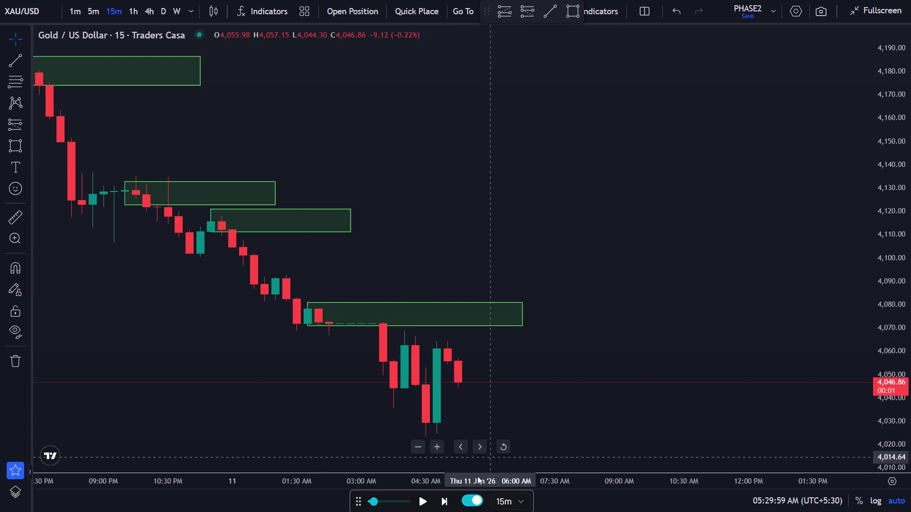
Advance the replay candle by candle on the 15-minute chart to 07:14:59 AM.
double_click(441, 494)
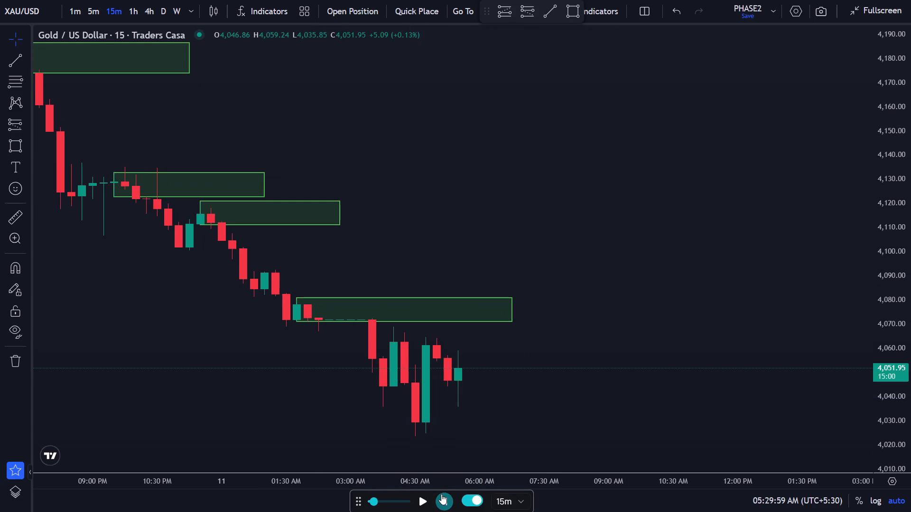
click(442, 497)
click(442, 497)
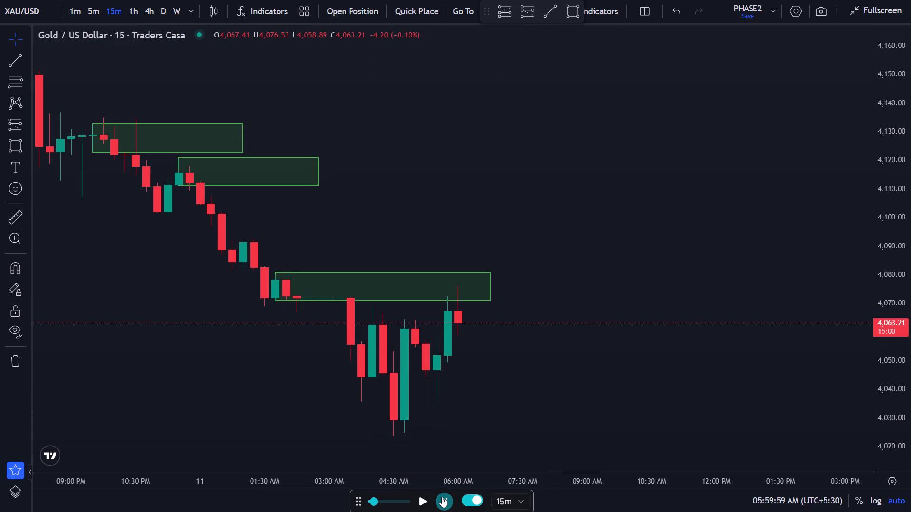
click(442, 497)
click(442, 497)
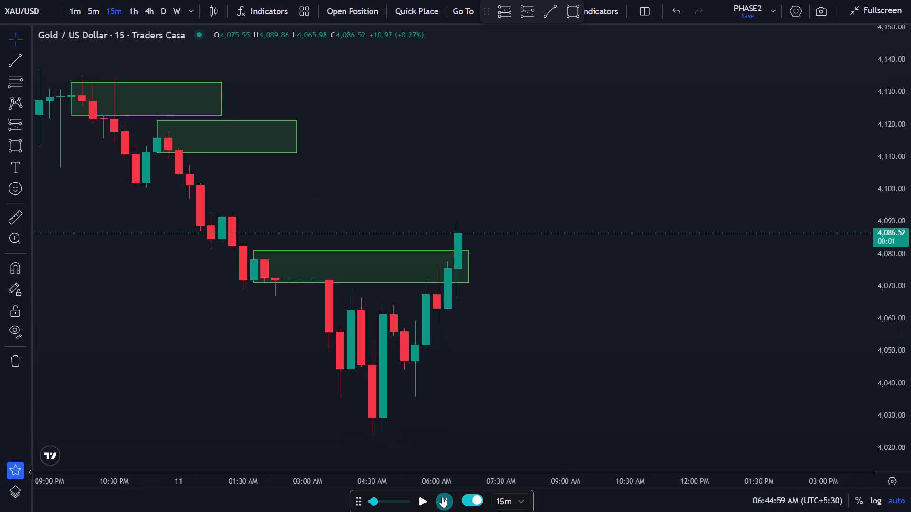
click(442, 497)
click(442, 497)
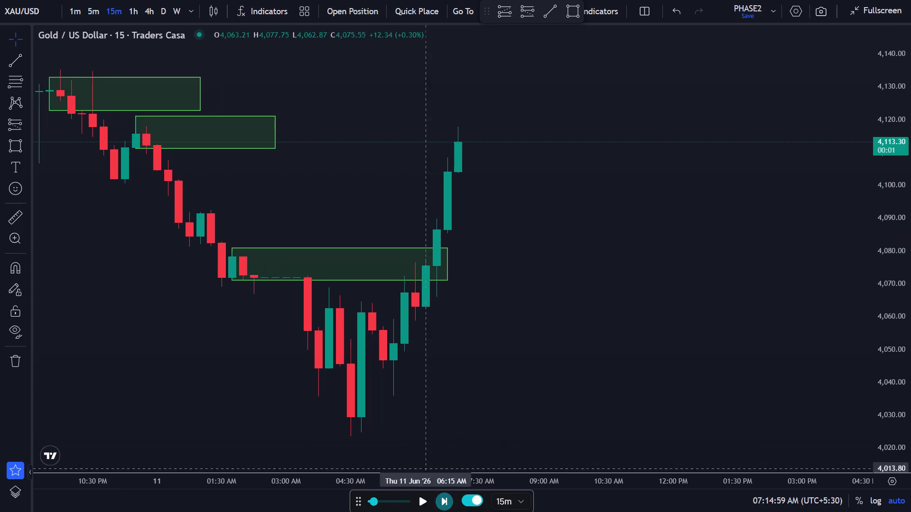
Extend the end of the zone starting at the 11:30 PM candle to about 08:30 AM, keeping its price range.
drag(275, 132, 371, 149)
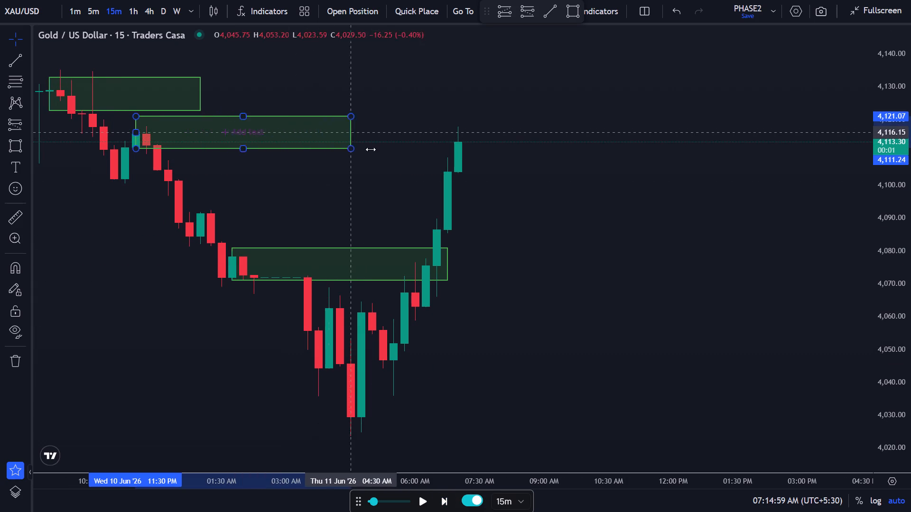
drag(371, 149, 527, 171)
click(527, 177)
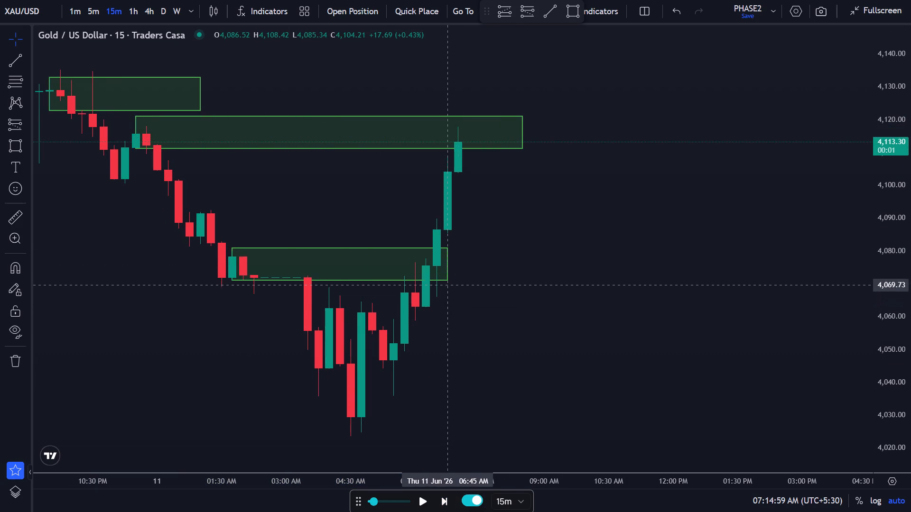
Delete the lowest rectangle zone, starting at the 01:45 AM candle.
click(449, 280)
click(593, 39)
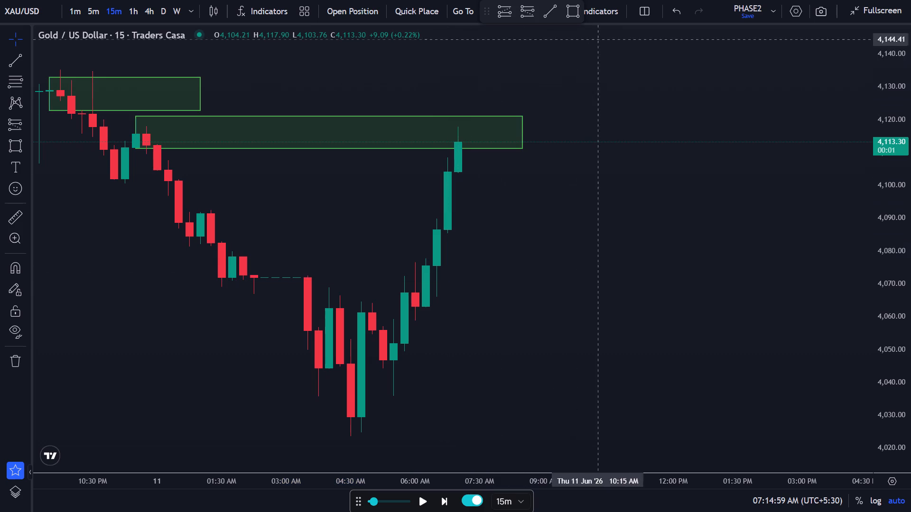
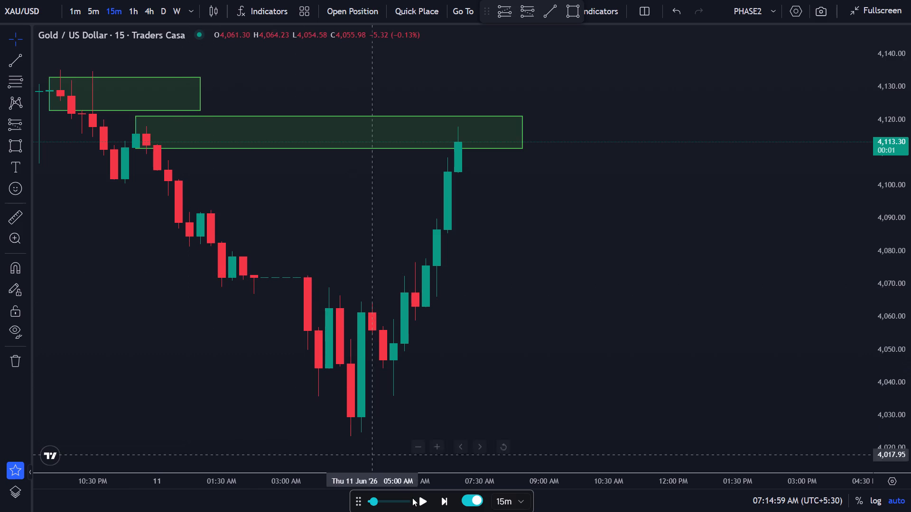
Advance the replay by one 15-minute candle to 07:29:59 AM.
click(443, 503)
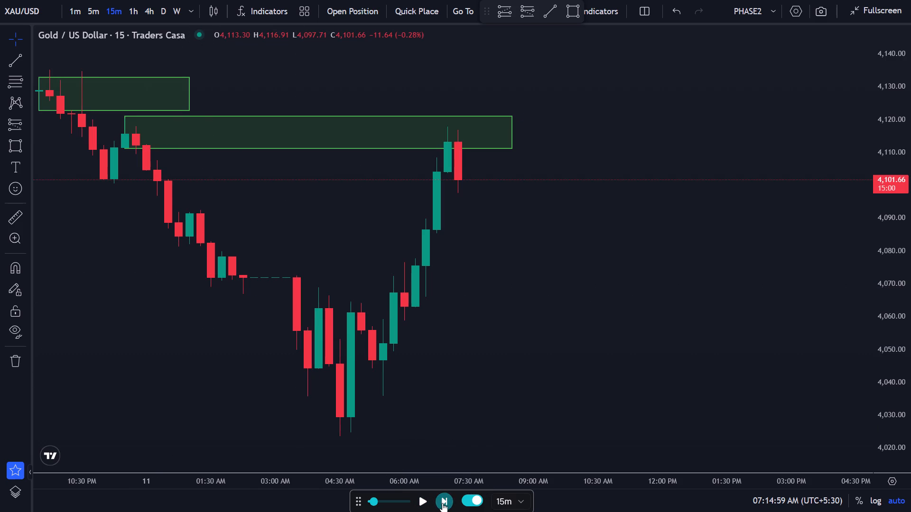
Switch the XAU/USD chart to the 5-minute timeframe.
click(98, 14)
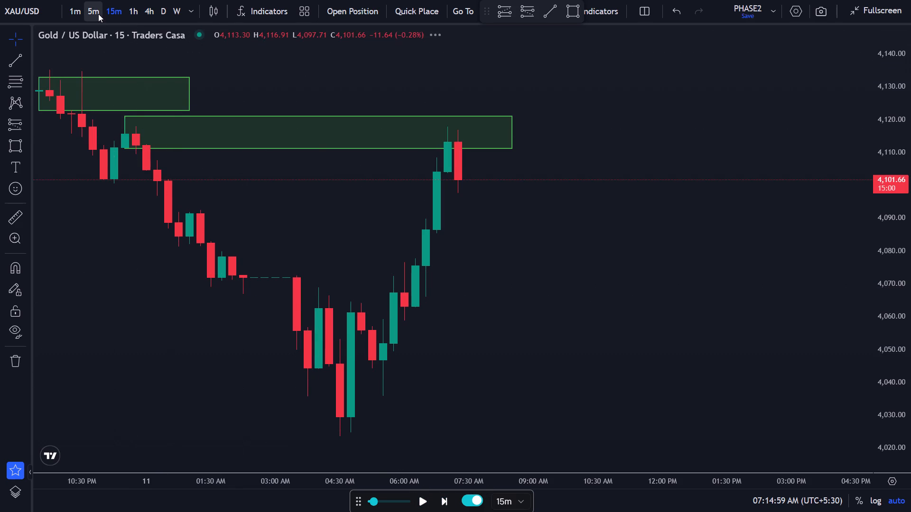
Place a short position on the 07:15 AM candle with entry at 4,110.00, near the green zone's lower edge.
drag(456, 155, 381, 162)
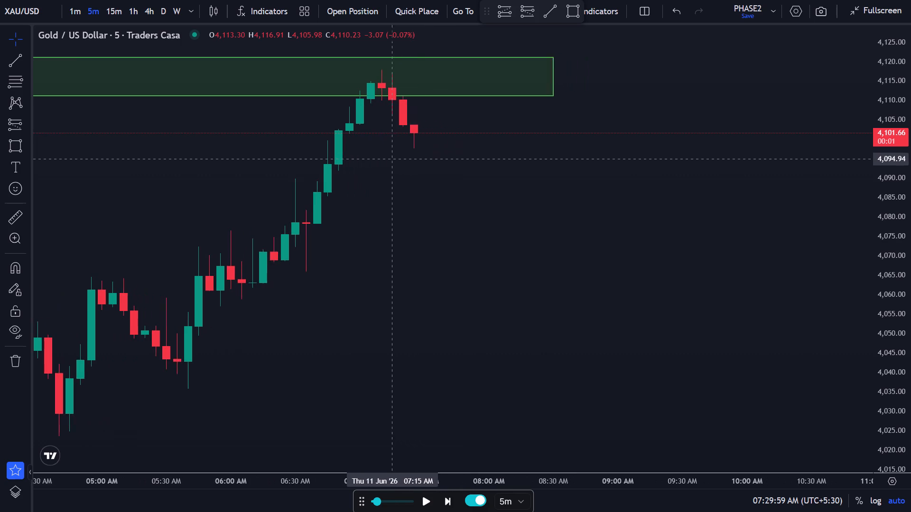
drag(381, 162, 373, 164)
scroll(372, 163, up, 1)
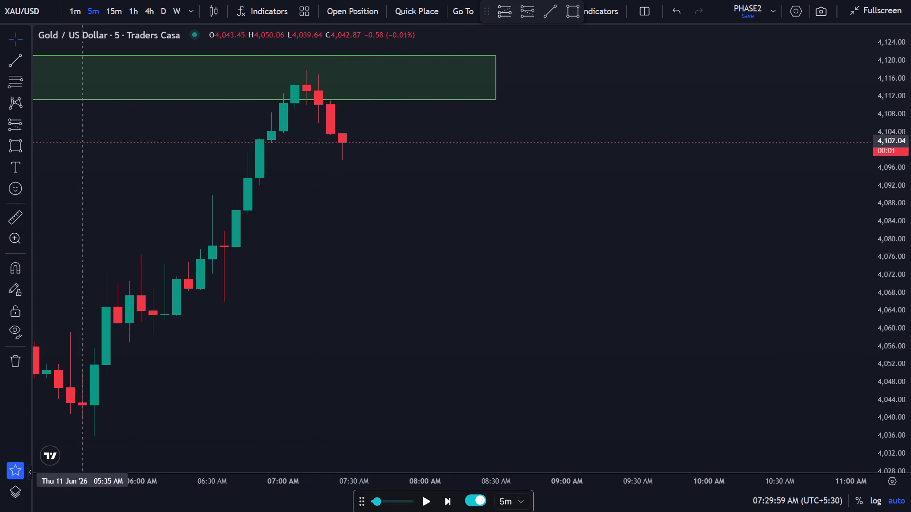
click(14, 130)
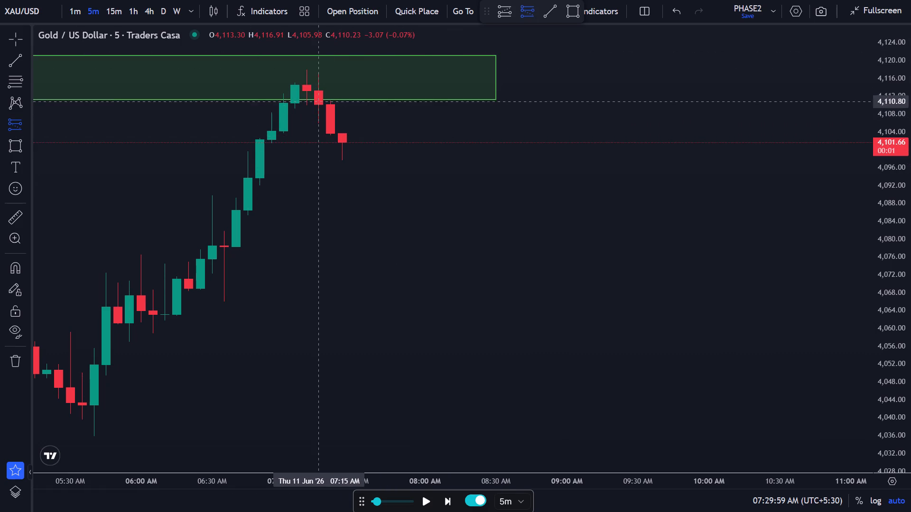
click(322, 105)
Adjust the short position's stop to 4,122.86, above the green zone, and its target to 4,080.75.
drag(289, 159, 413, 152)
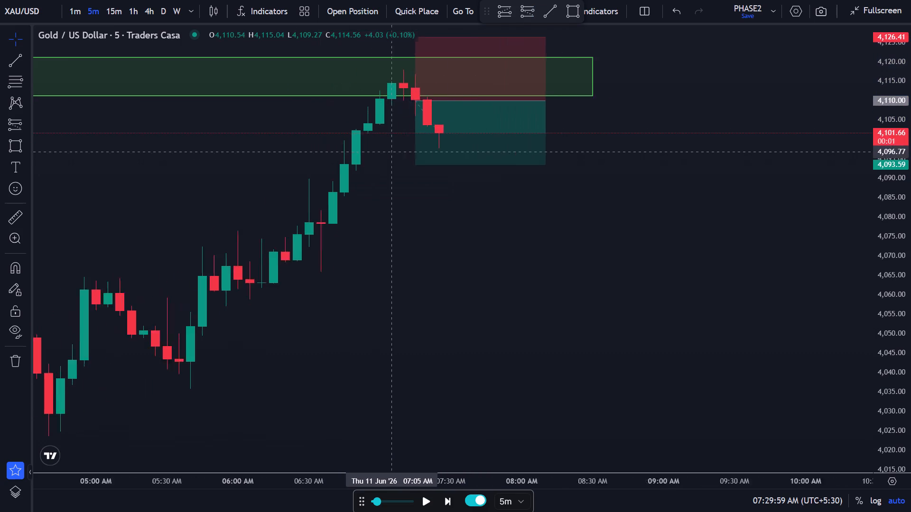
drag(413, 152, 458, 155)
drag(477, 41, 479, 44)
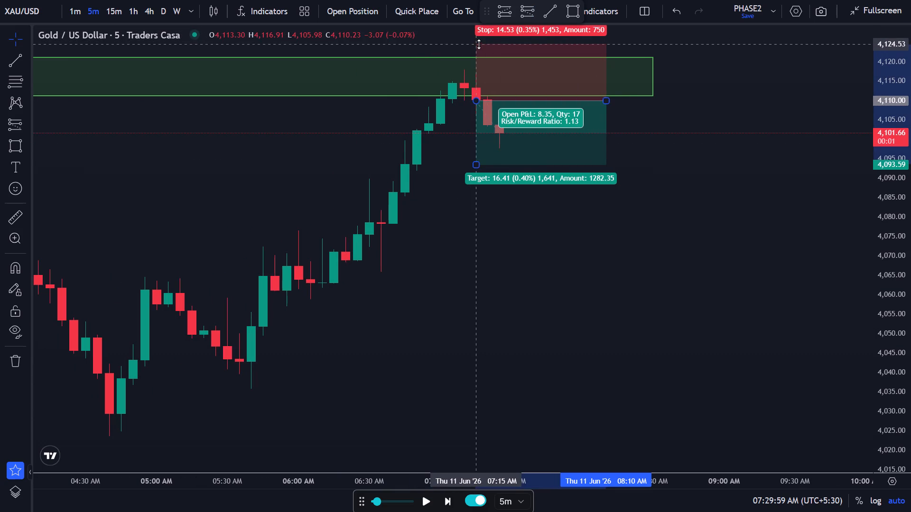
drag(479, 44, 479, 49)
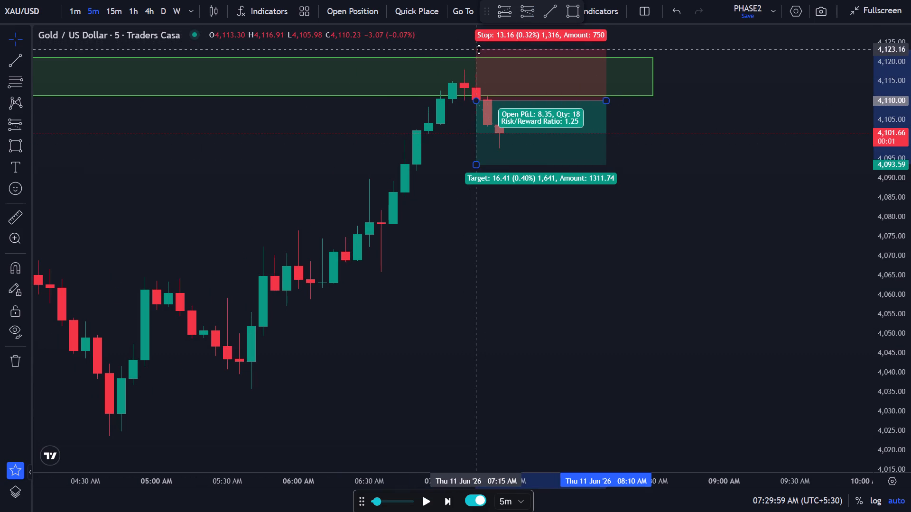
drag(479, 49, 479, 51)
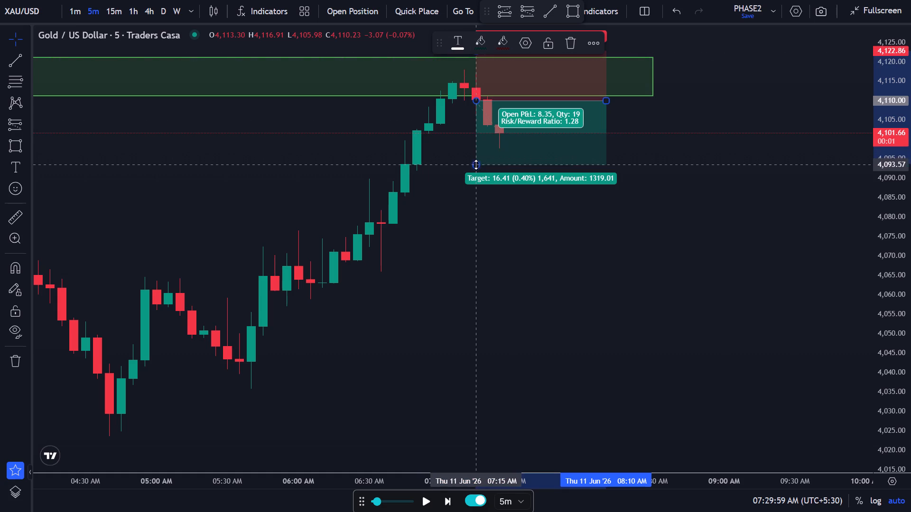
drag(476, 165, 472, 220)
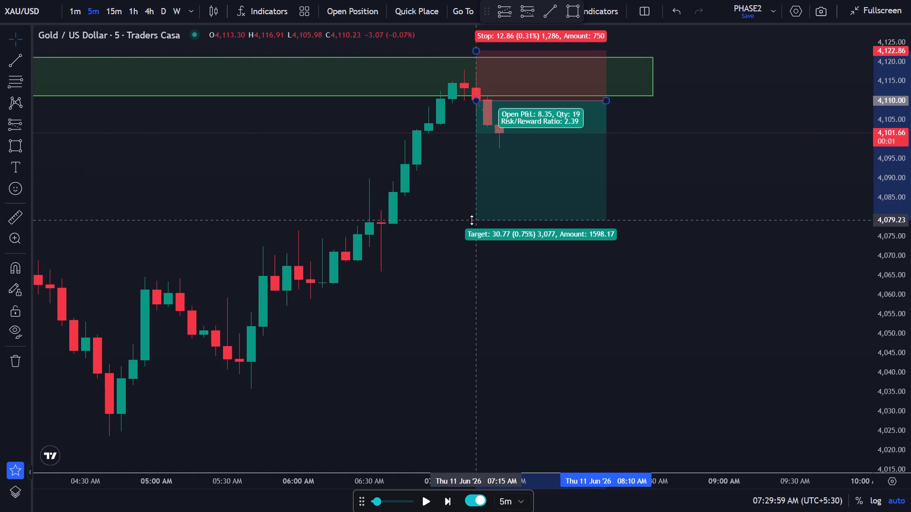
drag(472, 220, 472, 214)
click(628, 199)
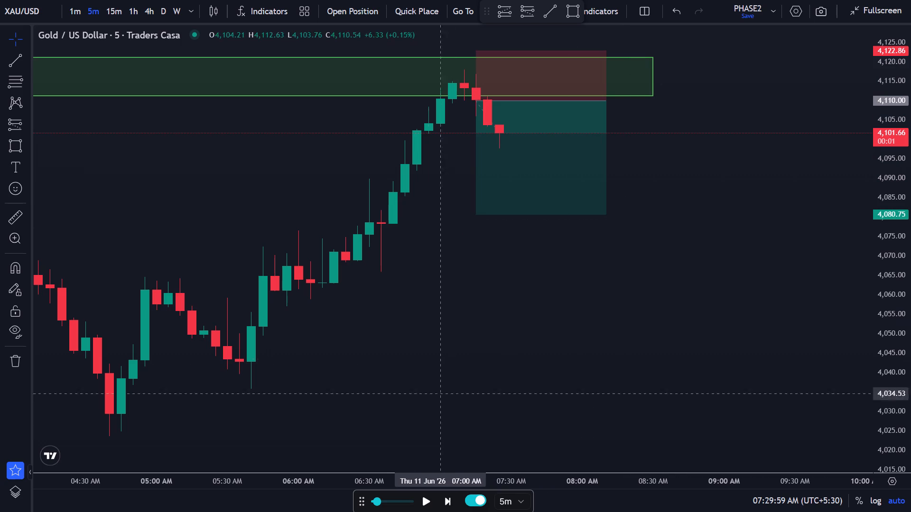
Advance the replay candle by candle on the 5-minute chart to 08:04:59 AM.
click(443, 503)
triple_click(444, 503)
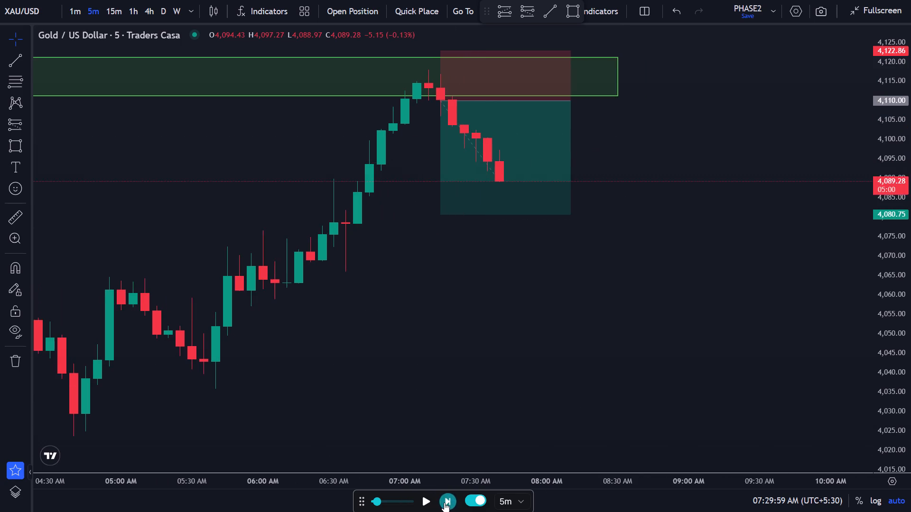
triple_click(444, 503)
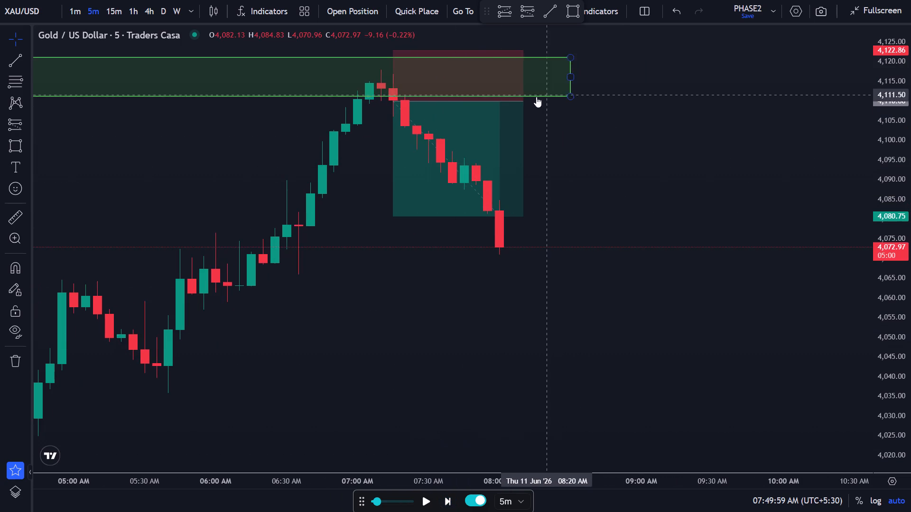
Extend the end of the short position to 08:15 AM, keeping its entry, stop and target.
drag(524, 101, 532, 101)
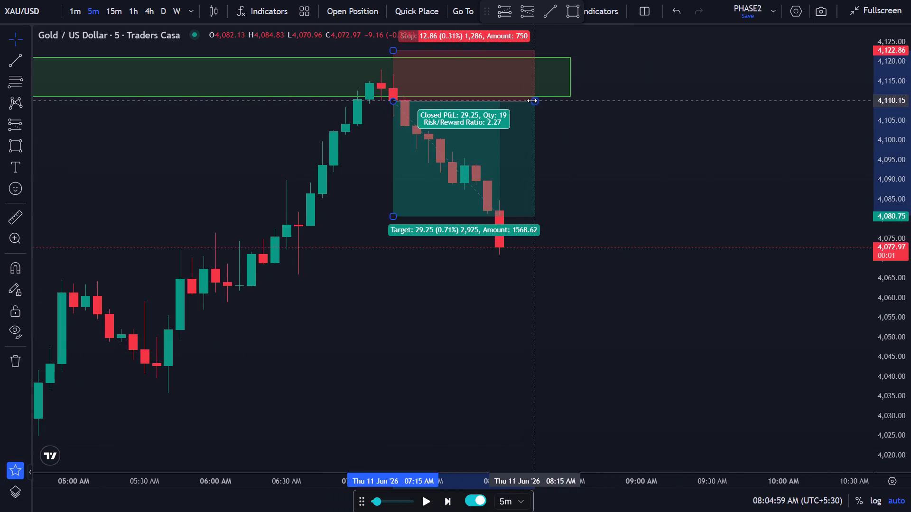
Deselect the short position and minimise the chart's browser window to show the desktop.
click(583, 155)
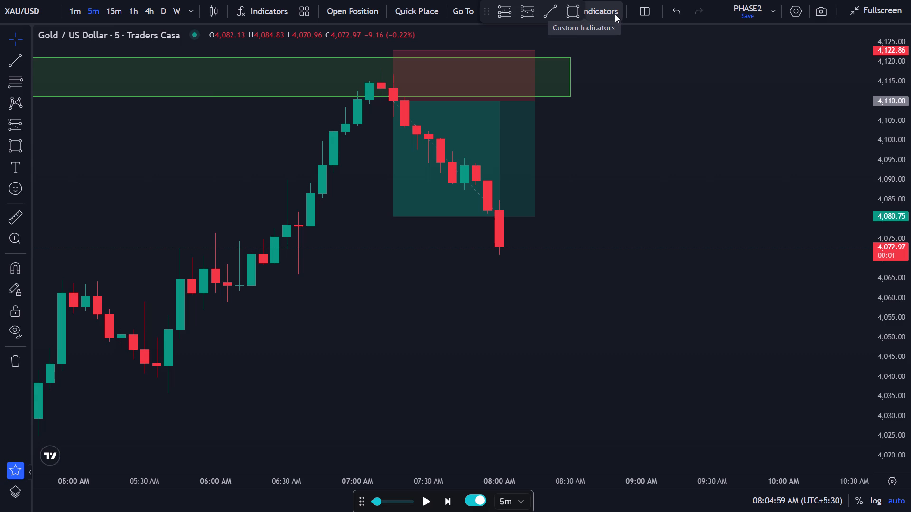
click(453, 42)
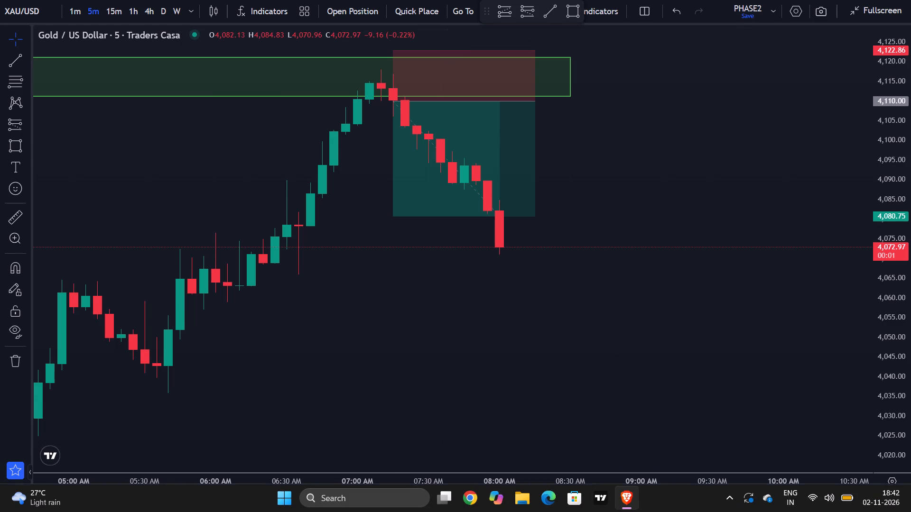
click(847, 18)
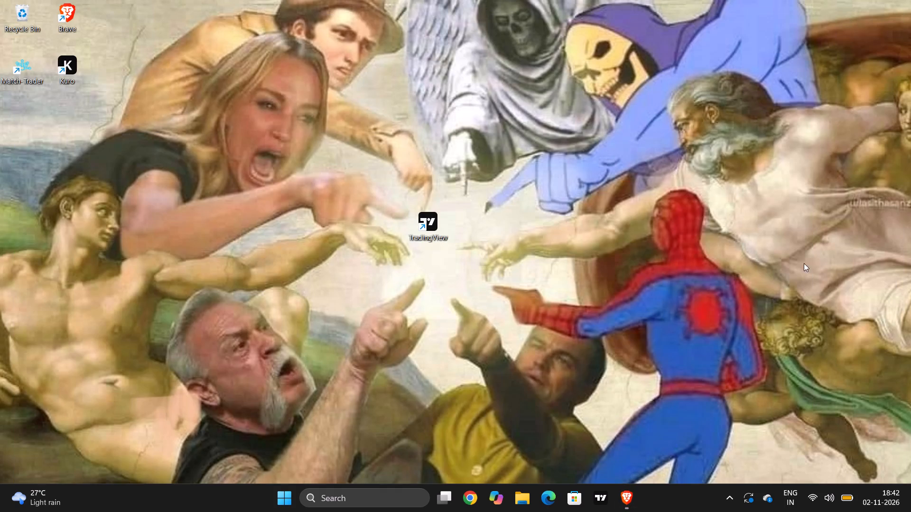
Switch the computer's Wi-Fi connection to the omsaibh1-5G network and close the network settings.
click(813, 497)
click(752, 280)
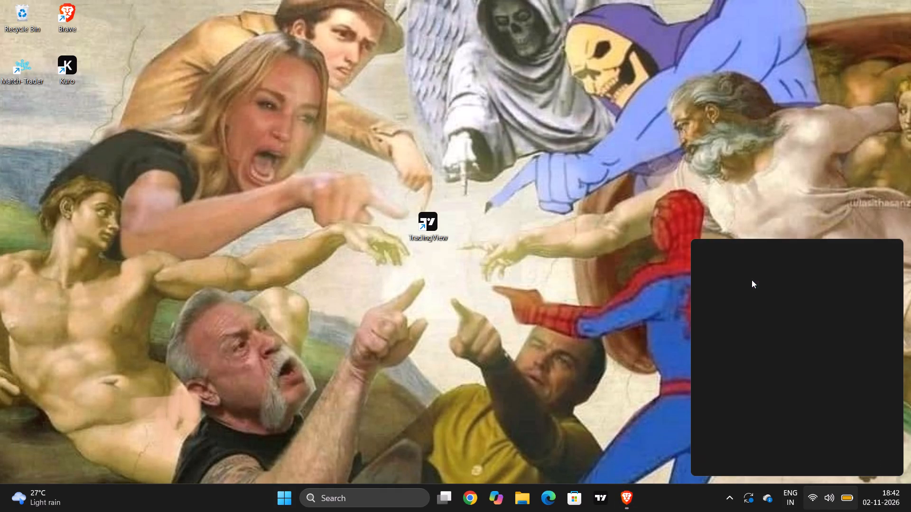
click(819, 350)
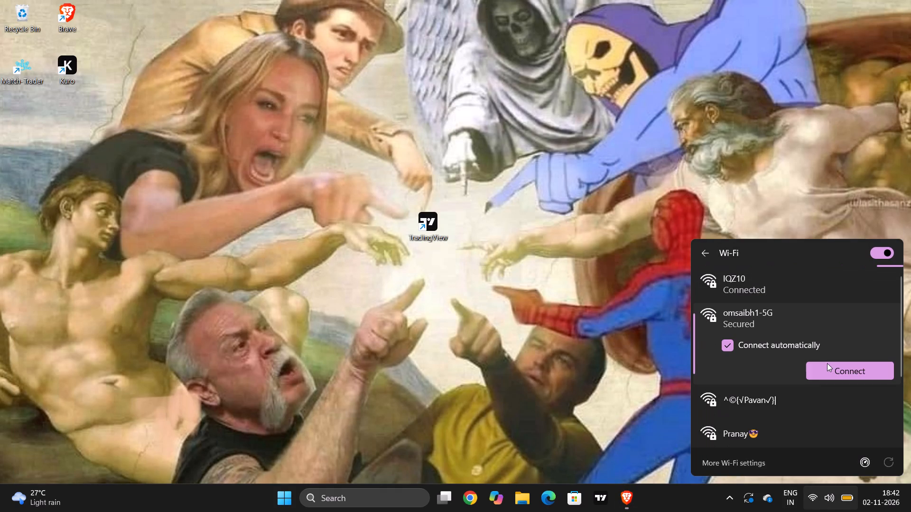
click(828, 365)
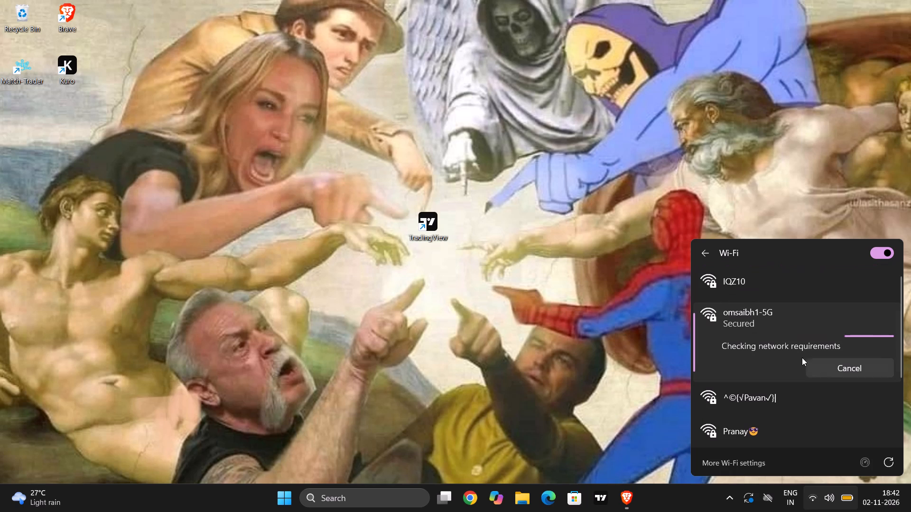
click(703, 251)
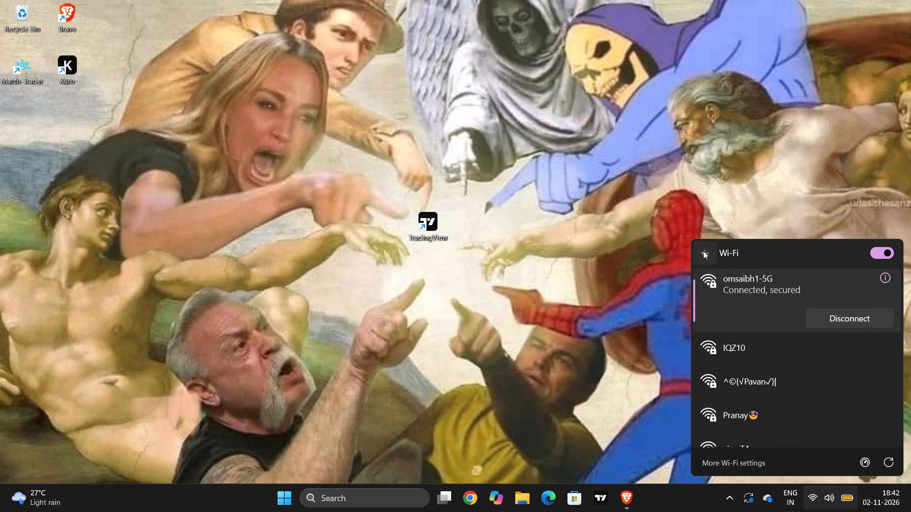
click(214, 52)
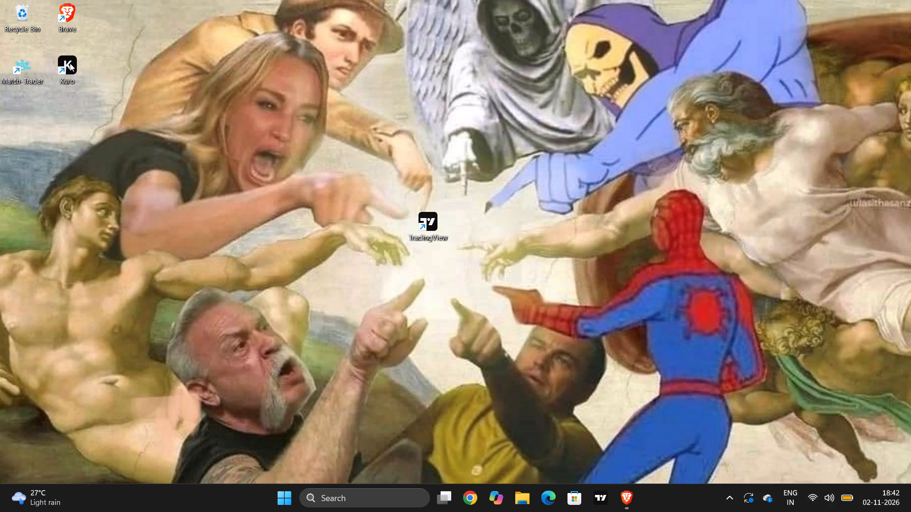
Launch the Kuro application from the desktop.
double_click(70, 63)
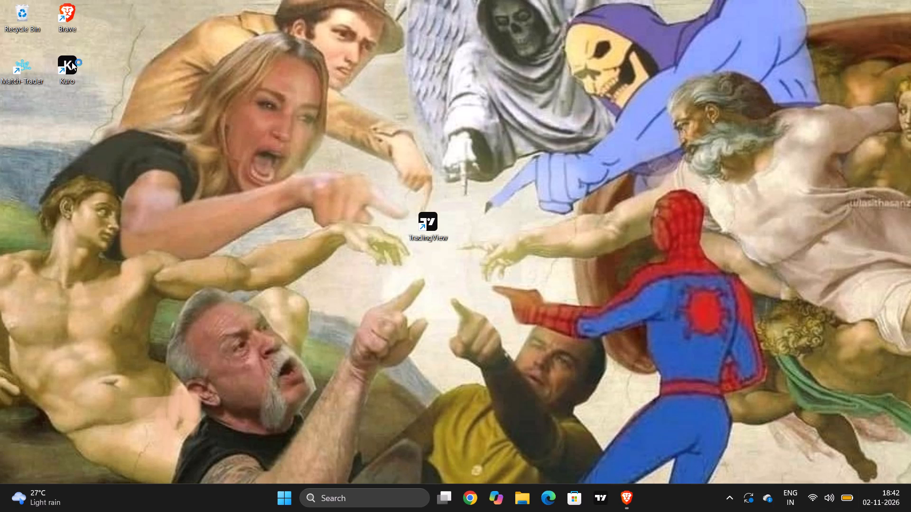
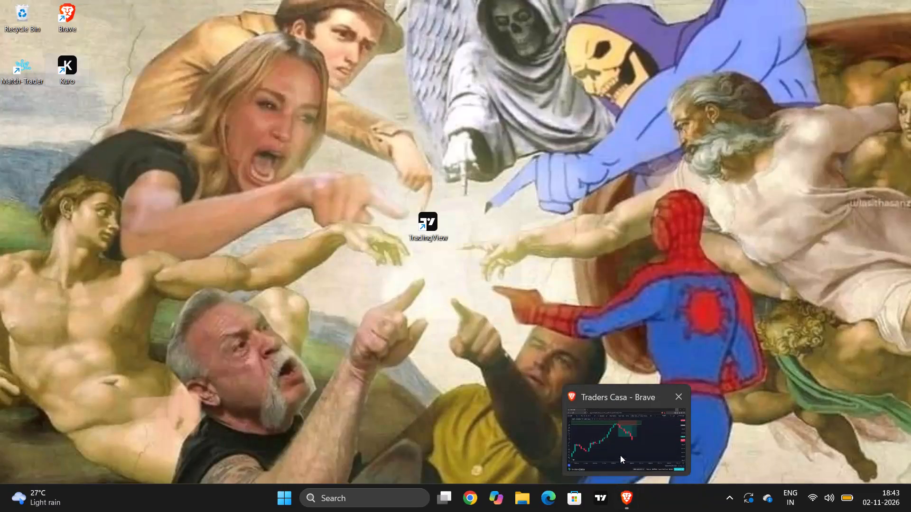
Switch back to the Traders Casa chart in Brave and show it full screen.
click(618, 449)
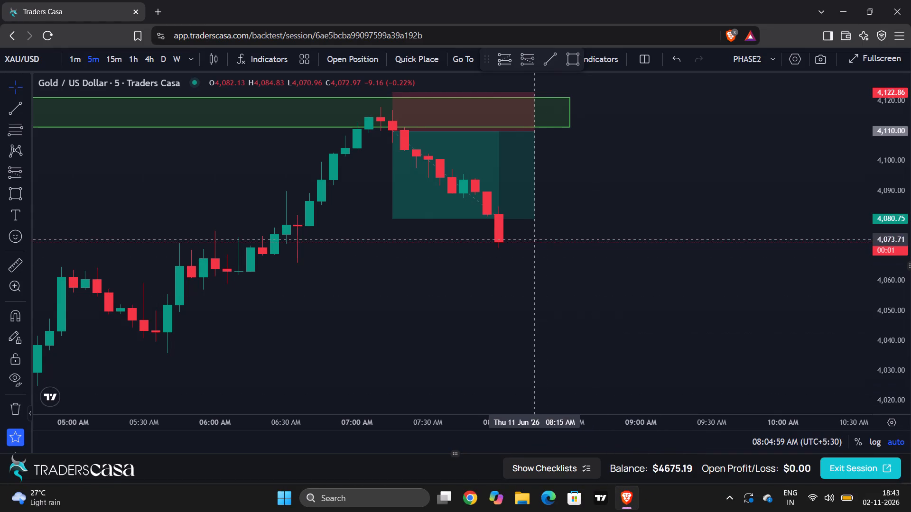
click(878, 67)
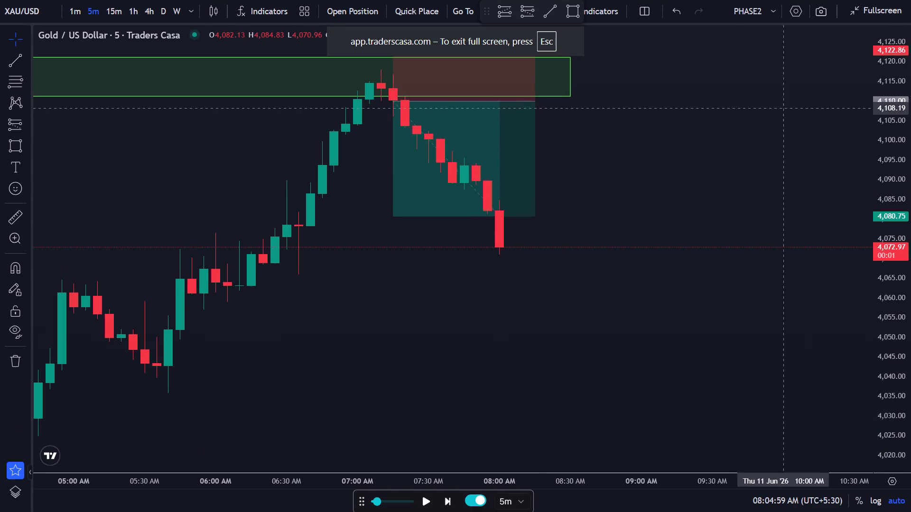
Extend the end of the green zone by one candle, to about 08:35 AM.
drag(569, 77, 586, 81)
click(586, 136)
drag(570, 149, 762, 179)
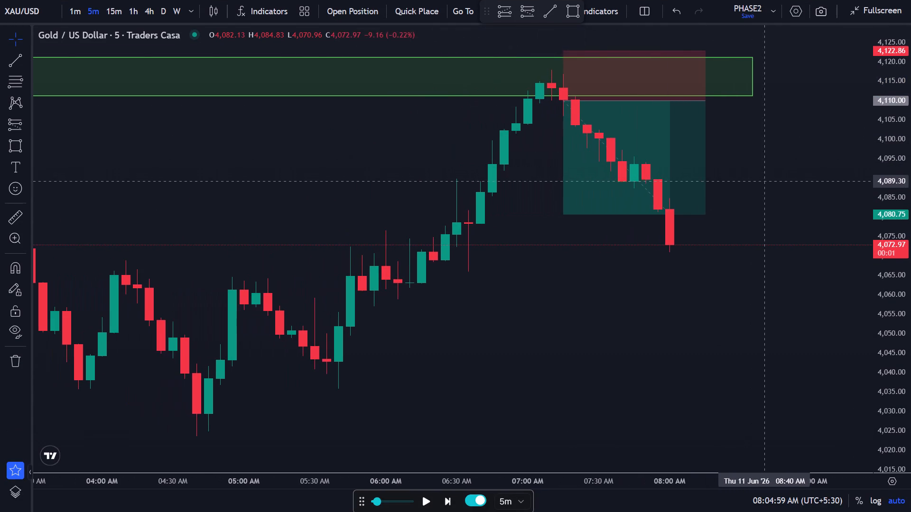
Switch to the 15-minute chart and review the marked supply zones over the past days and weeks.
click(111, 9)
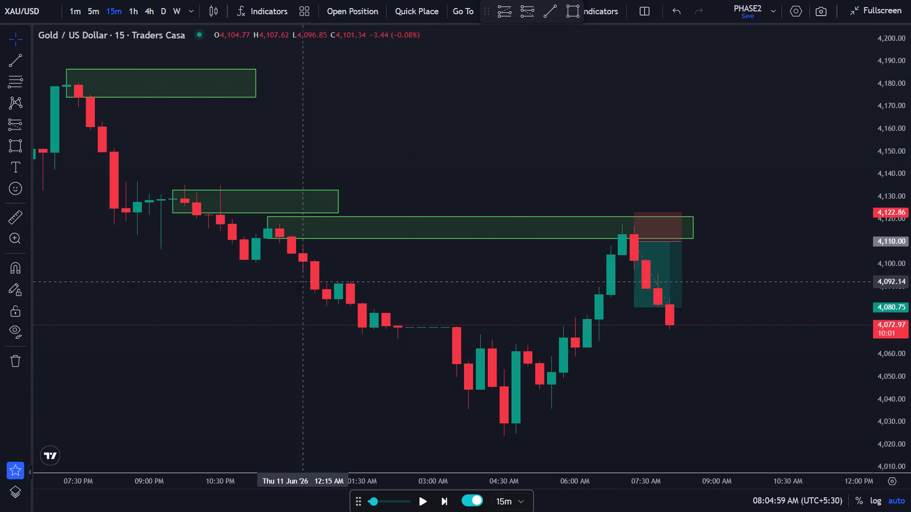
scroll(330, 264, down, 15)
scroll(333, 275, up, 1)
scroll(332, 276, down, 3)
scroll(332, 281, up, 1)
scroll(332, 281, down, 6)
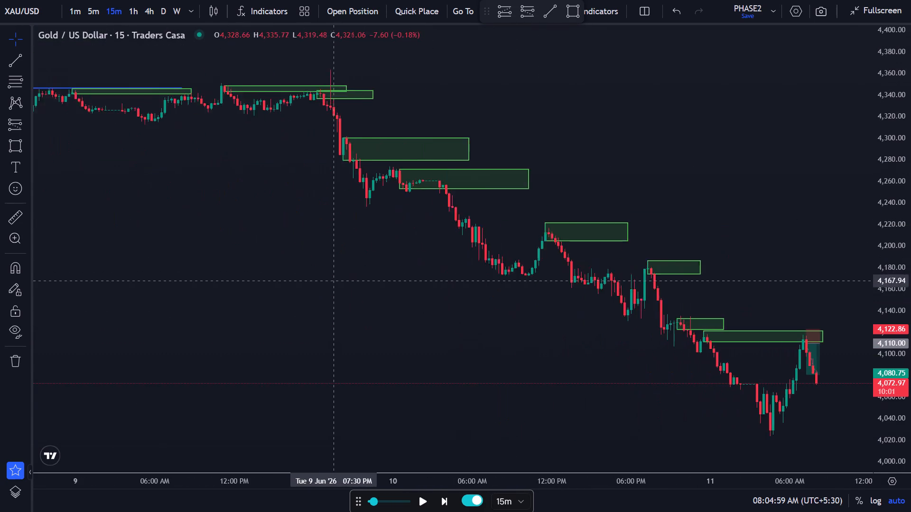
scroll(332, 281, down, 4)
scroll(332, 282, up, 3)
scroll(332, 282, down, 20)
scroll(332, 282, down, 7)
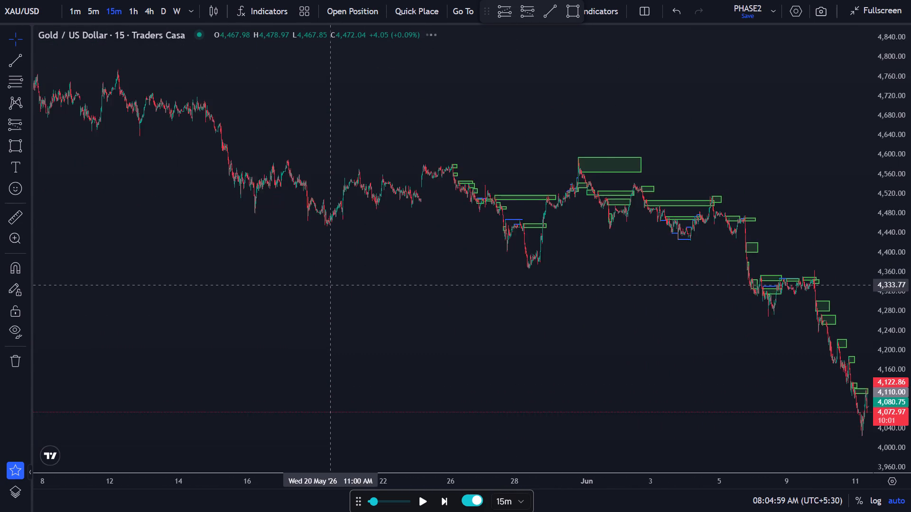
scroll(331, 284, up, 20)
scroll(331, 284, down, 2)
scroll(331, 284, up, 3)
scroll(331, 284, down, 1)
scroll(331, 284, up, 10)
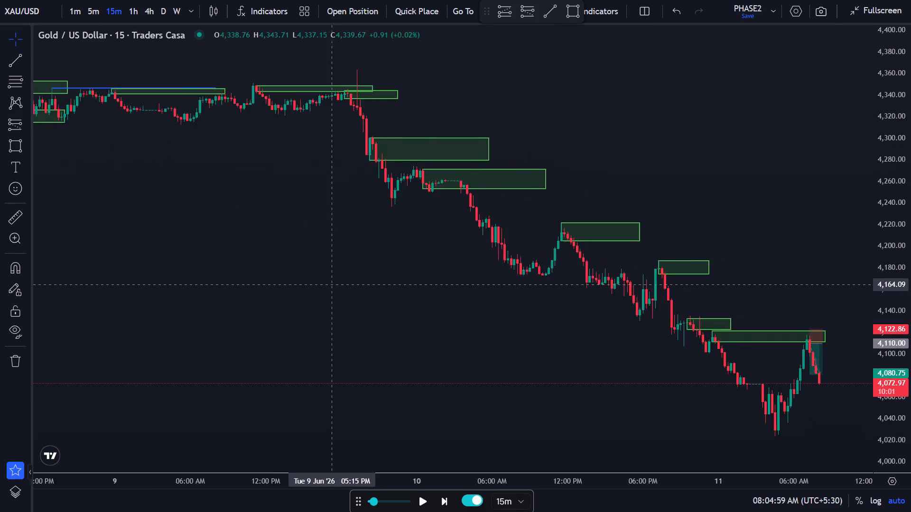
scroll(330, 284, up, 5)
scroll(329, 285, down, 1)
scroll(329, 285, up, 18)
scroll(326, 285, down, 3)
Delete the short position with entry at 4,110.00 from the chart.
drag(604, 338, 504, 338)
click(552, 186)
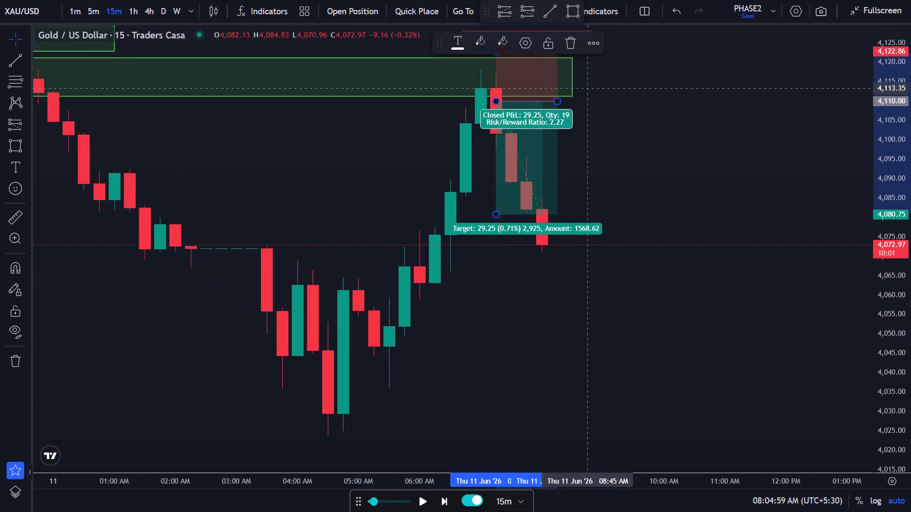
click(572, 46)
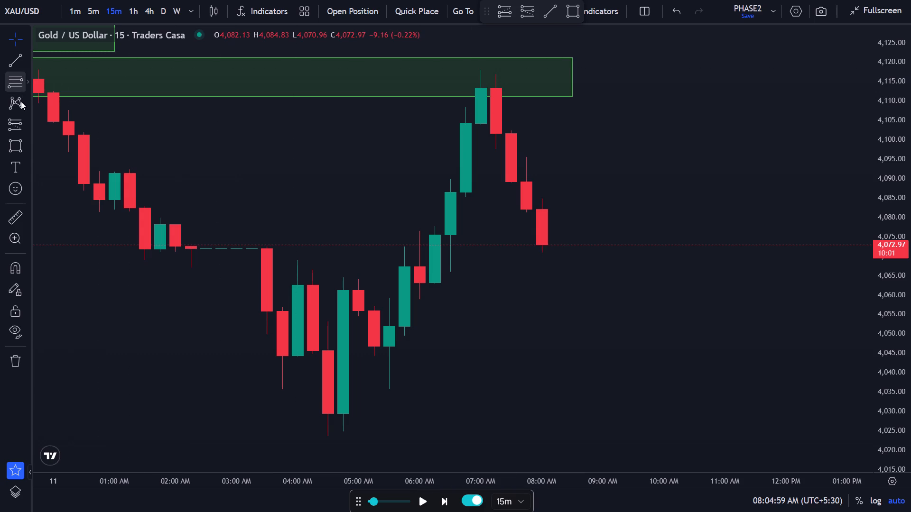
Draw a supply zone rectangle from the 07:00 AM candle to 09:45 AM, between about 4,117.47 and 4,104.19.
click(11, 145)
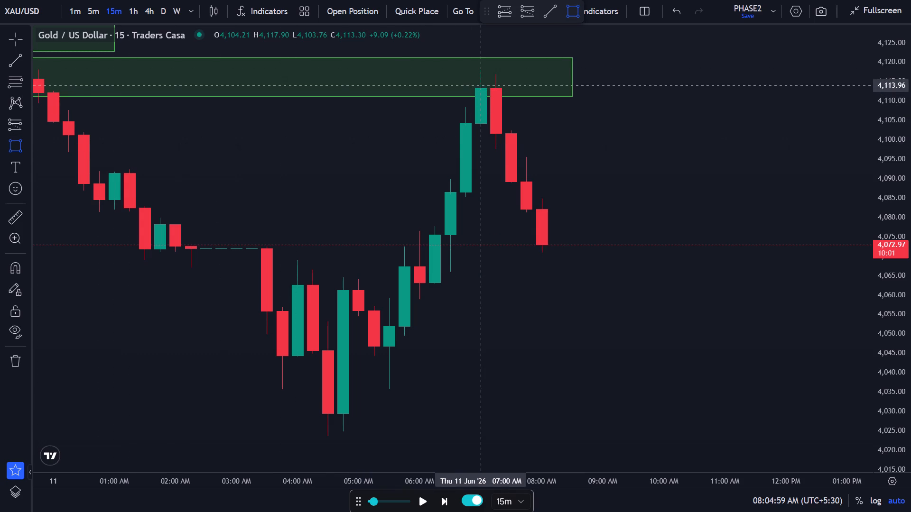
click(483, 72)
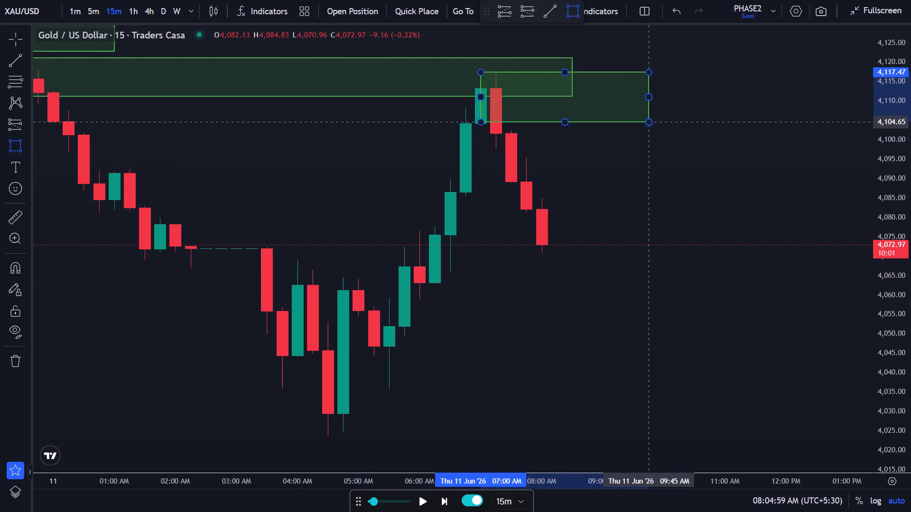
click(646, 123)
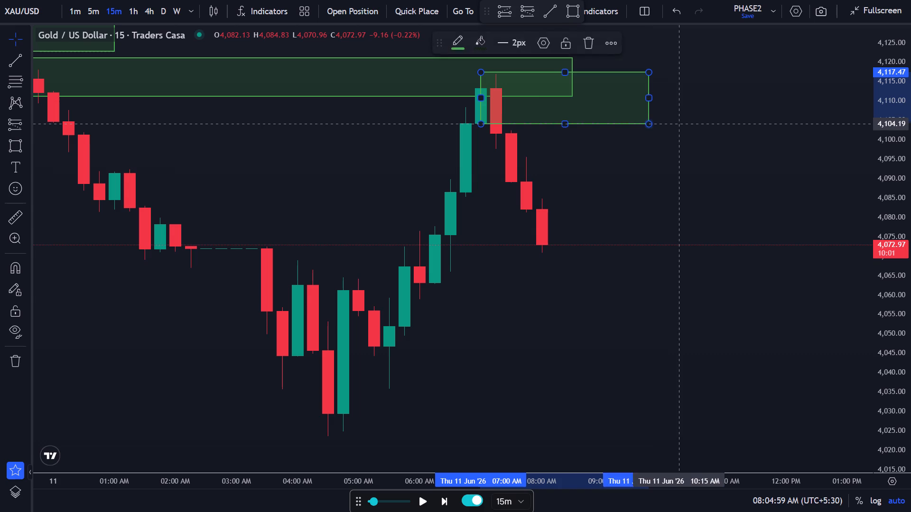
click(678, 123)
Advance the replay candle by candle on the 15-minute chart to the 01:00 PM candle.
click(446, 501)
click(446, 501)
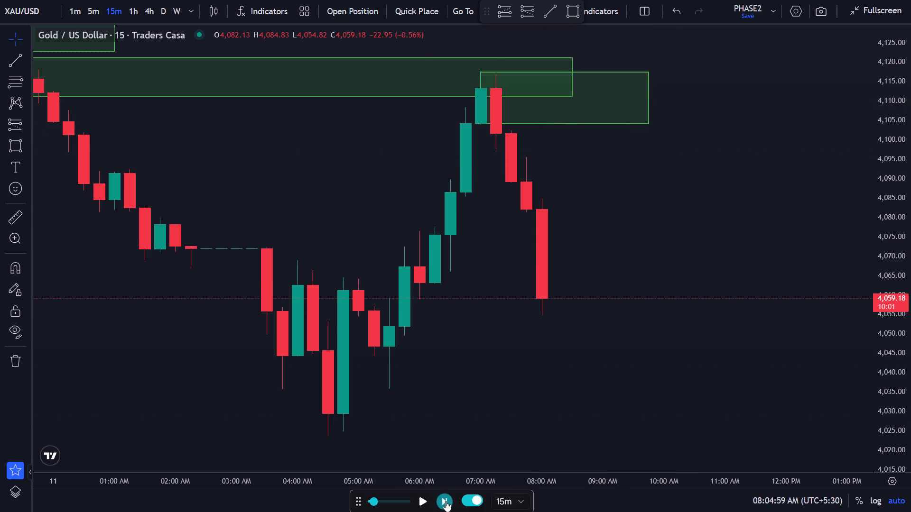
click(446, 501)
click(446, 501)
triple_click(446, 501)
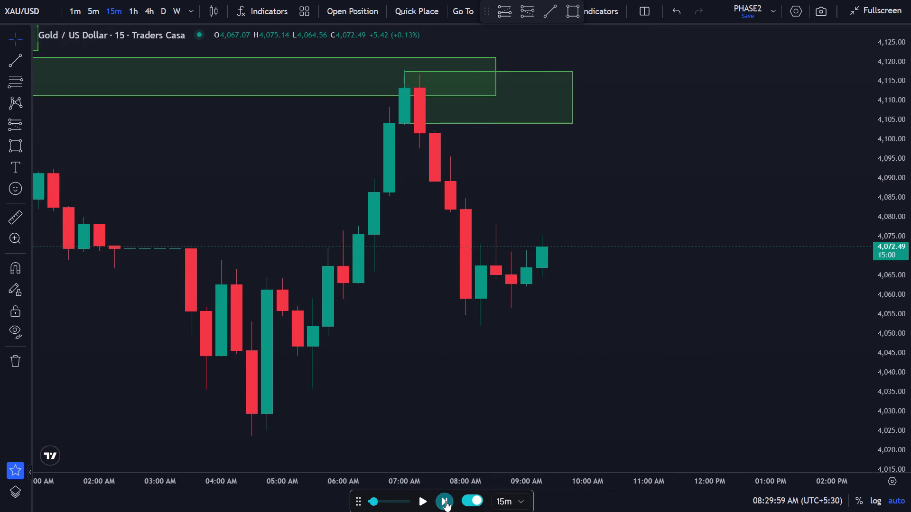
triple_click(446, 501)
triple_click(446, 501)
double_click(446, 501)
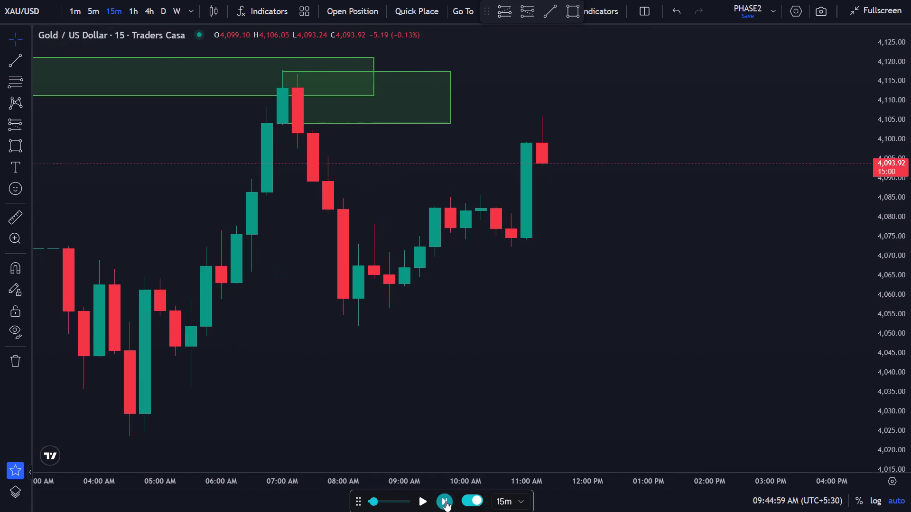
triple_click(446, 501)
triple_click(446, 501)
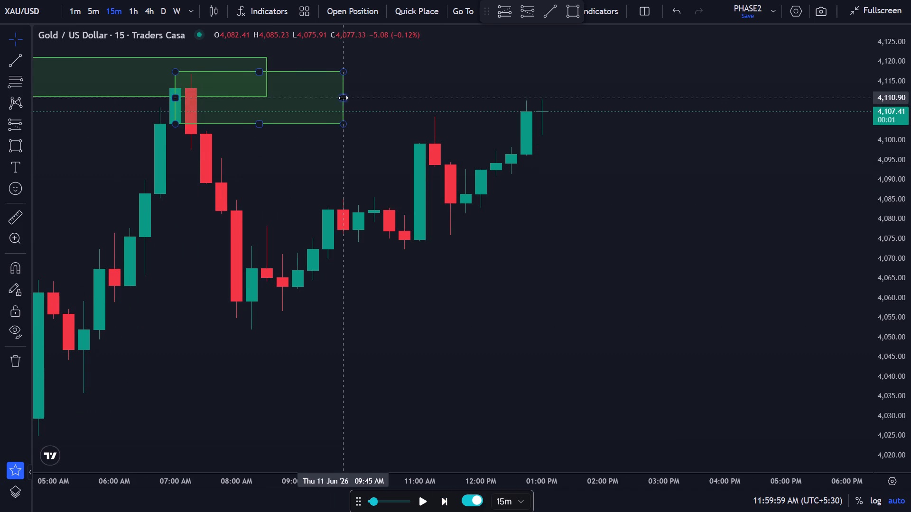
Extend the end of the new 07:00 AM supply zone to about 02:15 PM.
drag(343, 98, 623, 118)
click(583, 226)
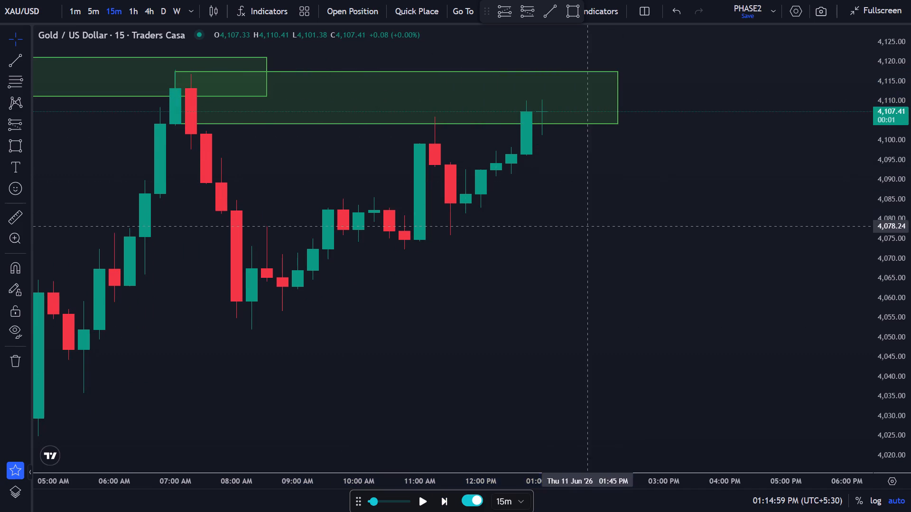
Advance the replay on the 15-minute chart to the 01:45 PM candle.
click(446, 499)
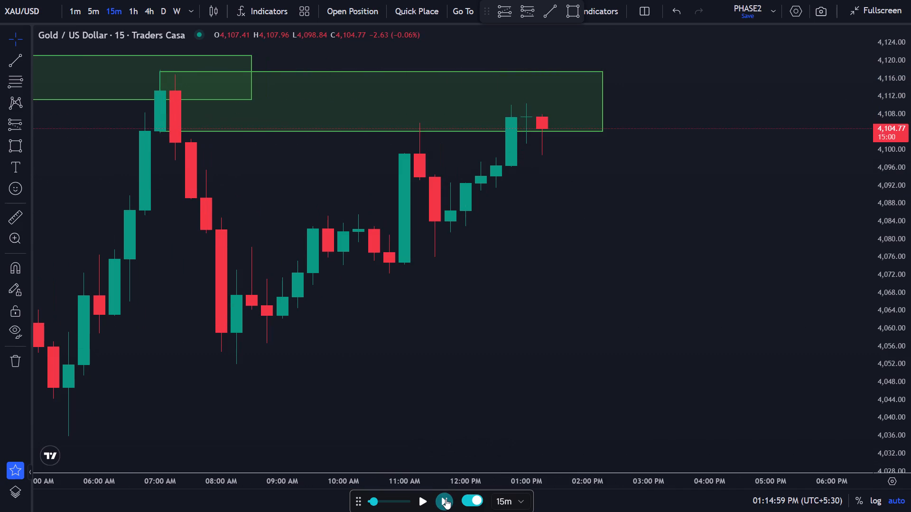
click(446, 499)
click(446, 499)
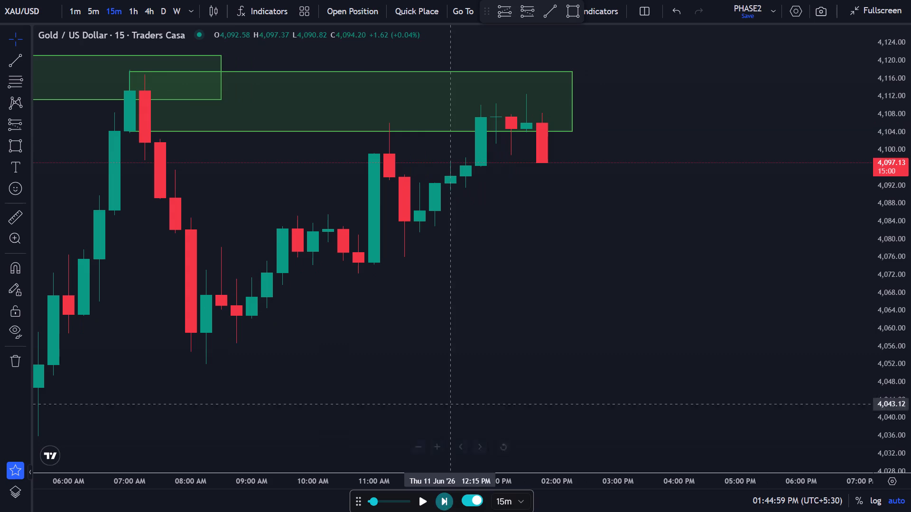
On the 5-minute chart, place a short position on the 01:40 PM candle with entry at 4,106.02, inside the supply zone.
drag(543, 201, 389, 203)
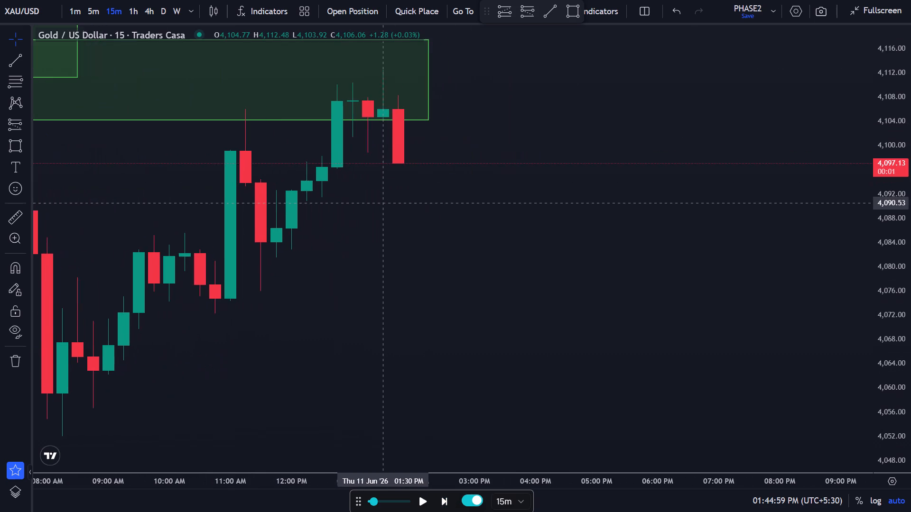
drag(389, 203, 294, 189)
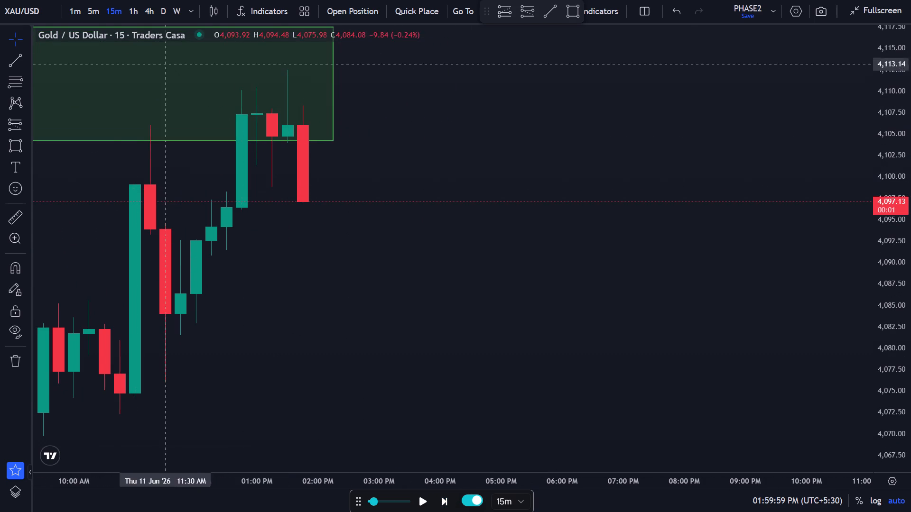
click(94, 13)
drag(397, 249, 428, 254)
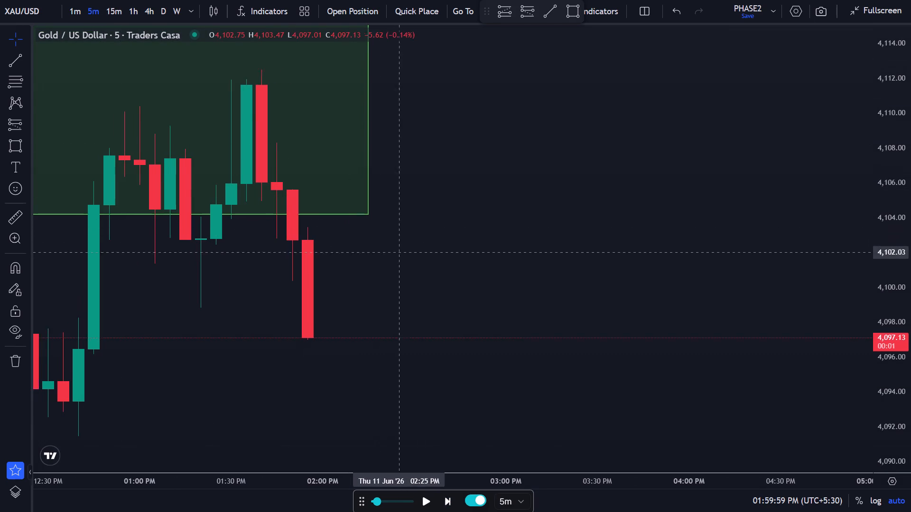
drag(428, 254, 652, 276)
scroll(580, 265, down, 4)
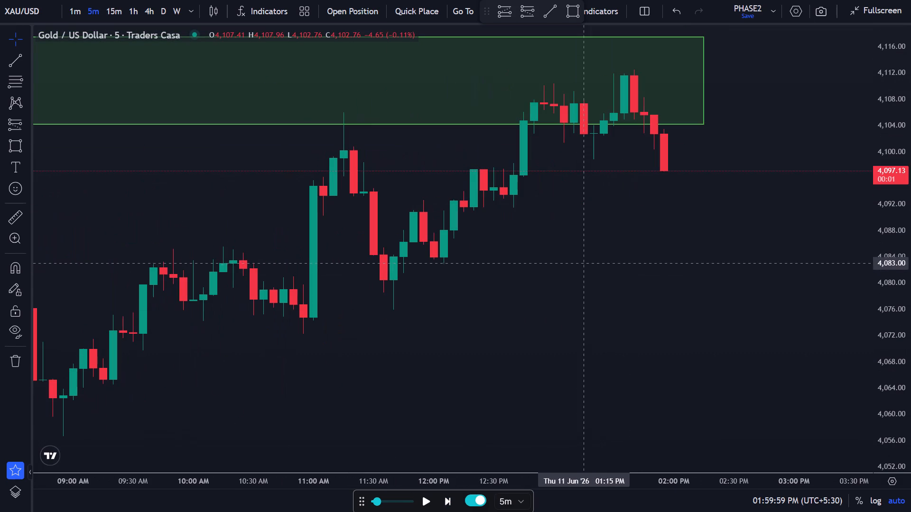
drag(629, 229, 373, 230)
scroll(371, 226, up, 1)
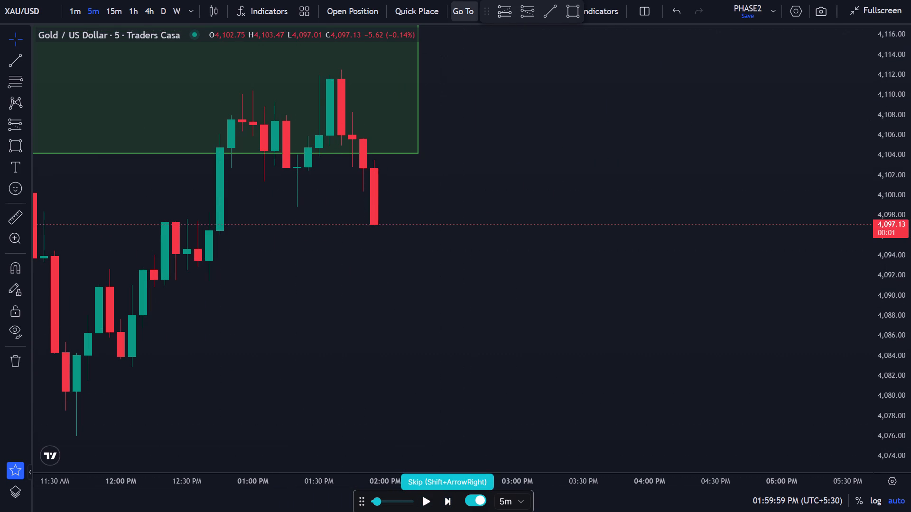
click(527, 12)
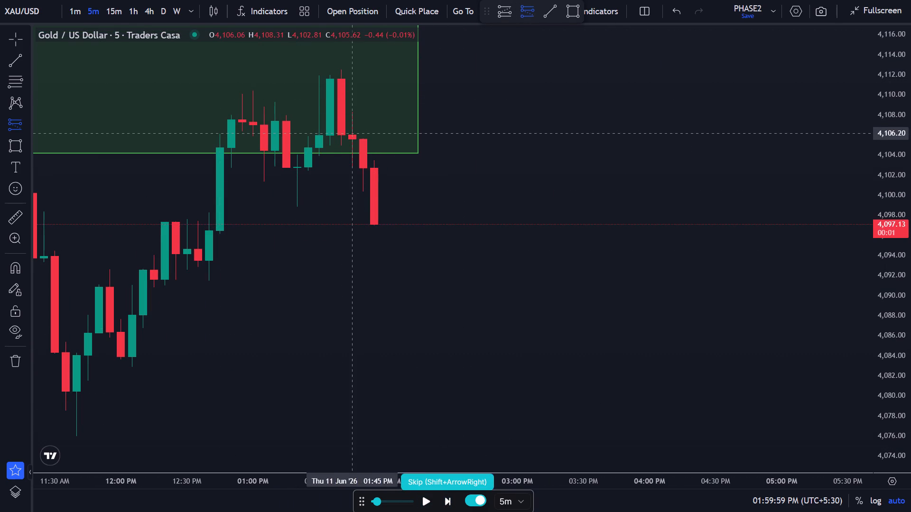
click(344, 135)
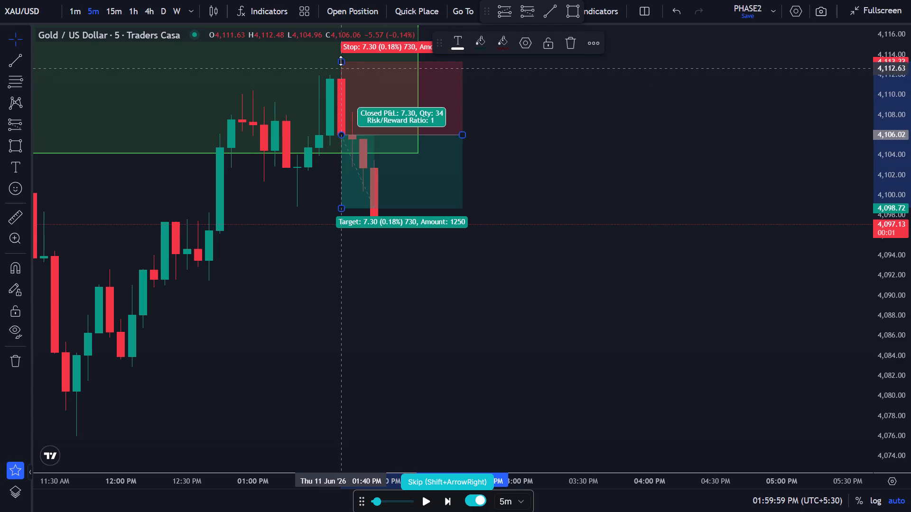
Adjust the short position's stop to 4,113.64 and its target to 4,086.71.
drag(341, 61, 347, 58)
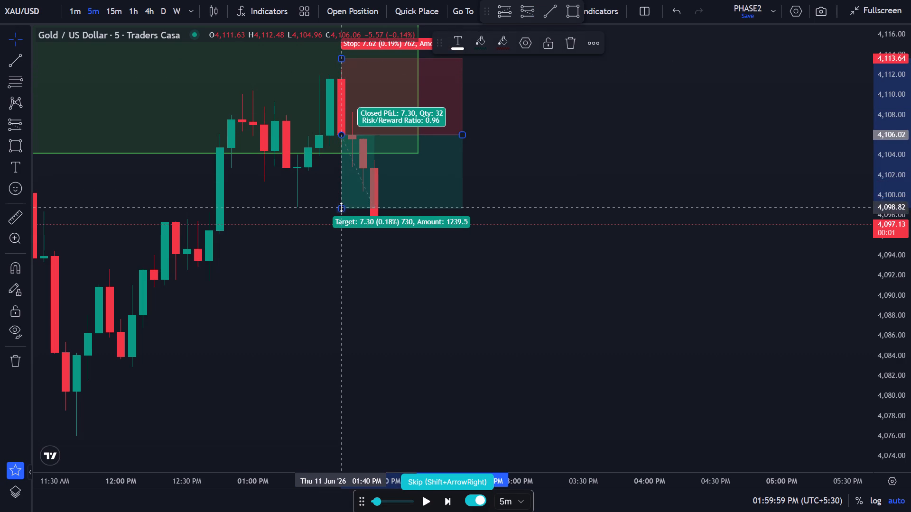
drag(341, 207, 338, 259)
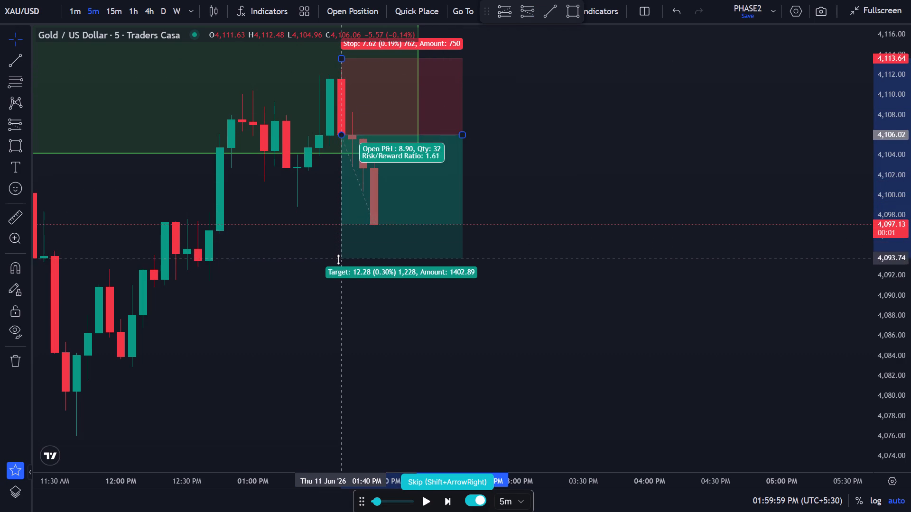
drag(338, 259, 342, 308)
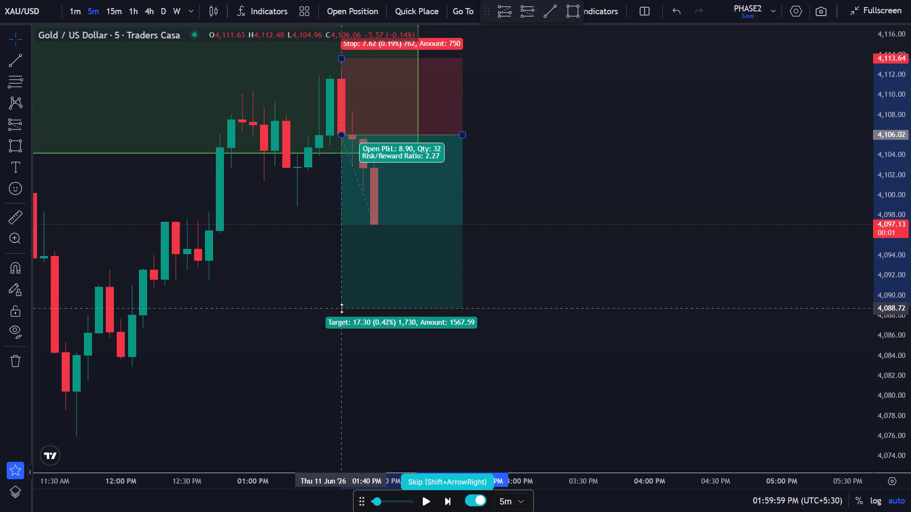
drag(342, 308, 344, 316)
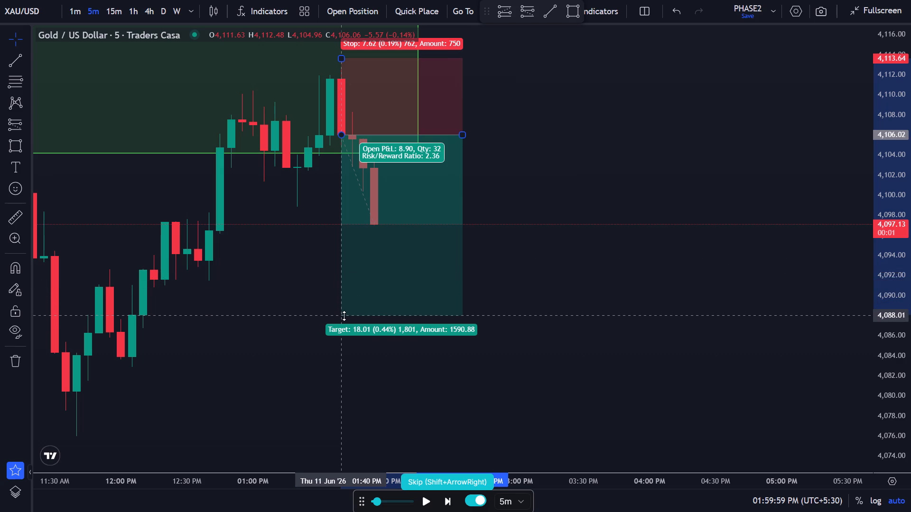
drag(344, 316, 345, 325)
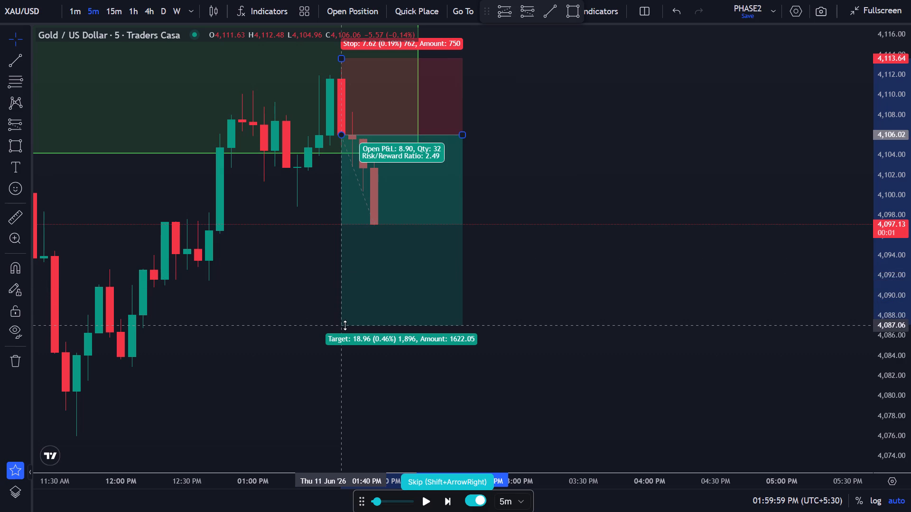
drag(345, 325, 345, 329)
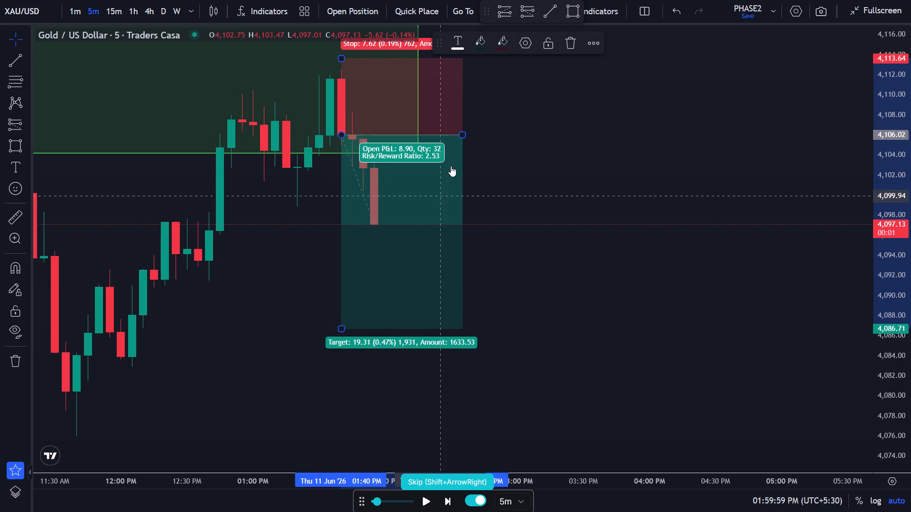
Extend the end of the short position to about 02:40 PM.
drag(461, 135, 470, 134)
click(517, 140)
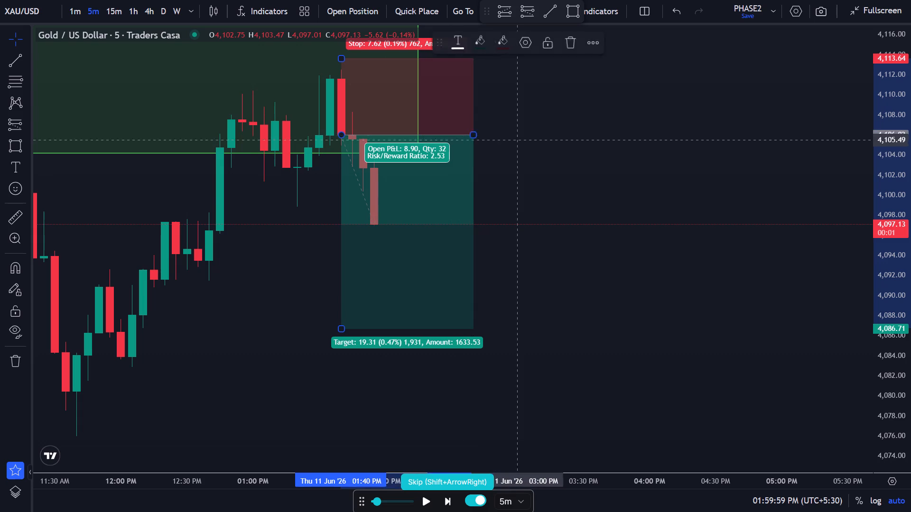
Advance the replay candle by candle on the 5-minute chart to the 02:25 PM candle.
click(441, 503)
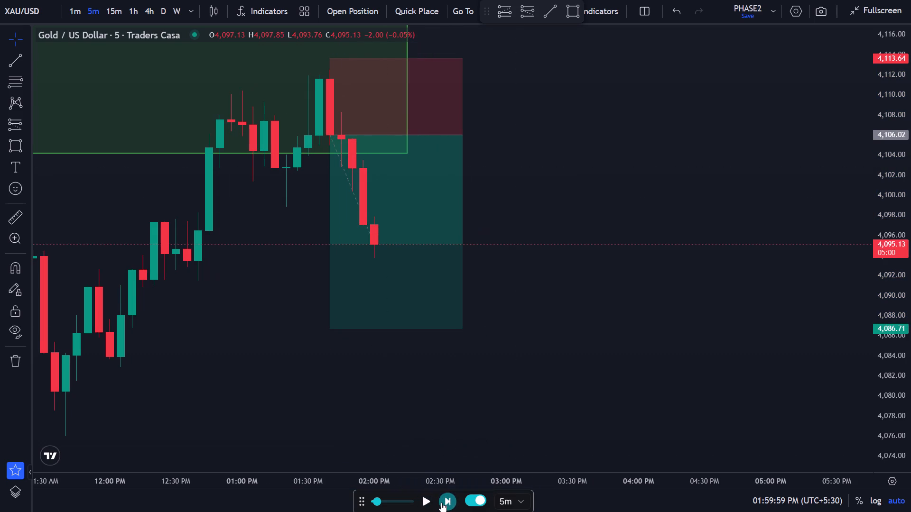
triple_click(441, 503)
double_click(442, 504)
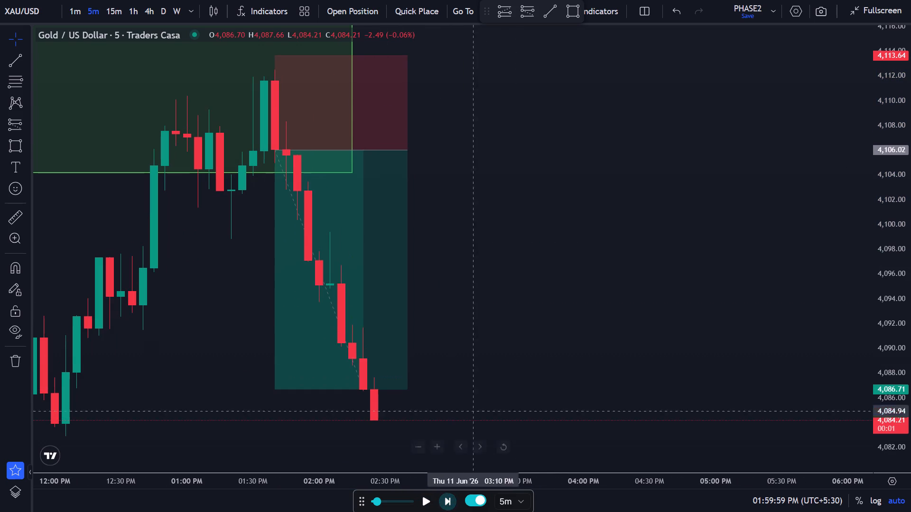
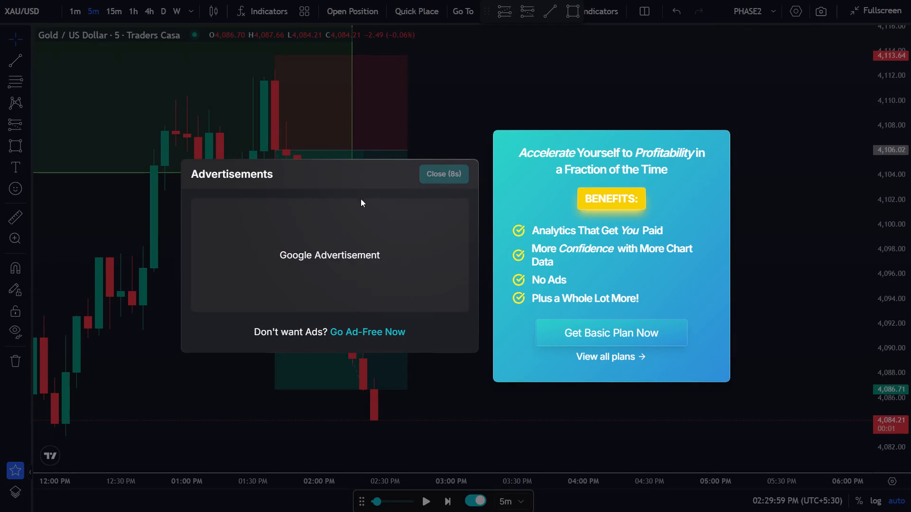
Dismiss the advertisement and review the short position against the supply zones on the 5-minute chart.
click(450, 174)
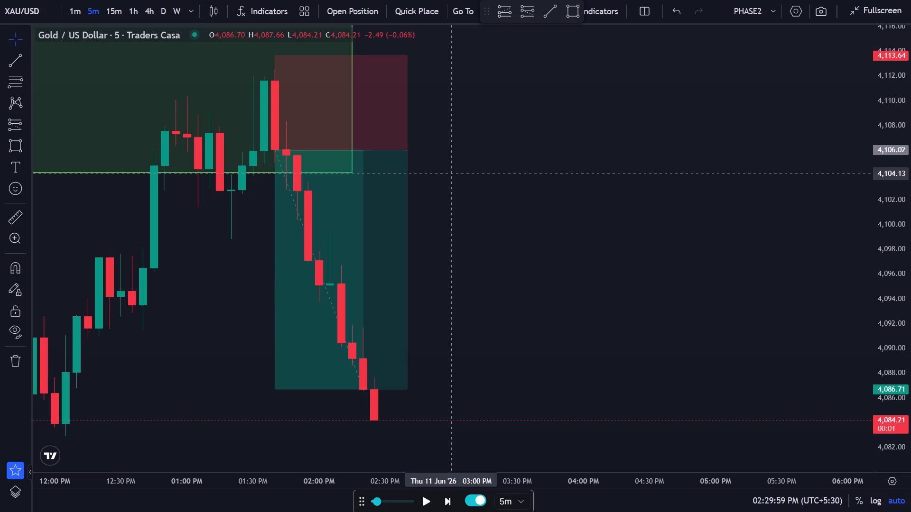
scroll(555, 92, down, 5)
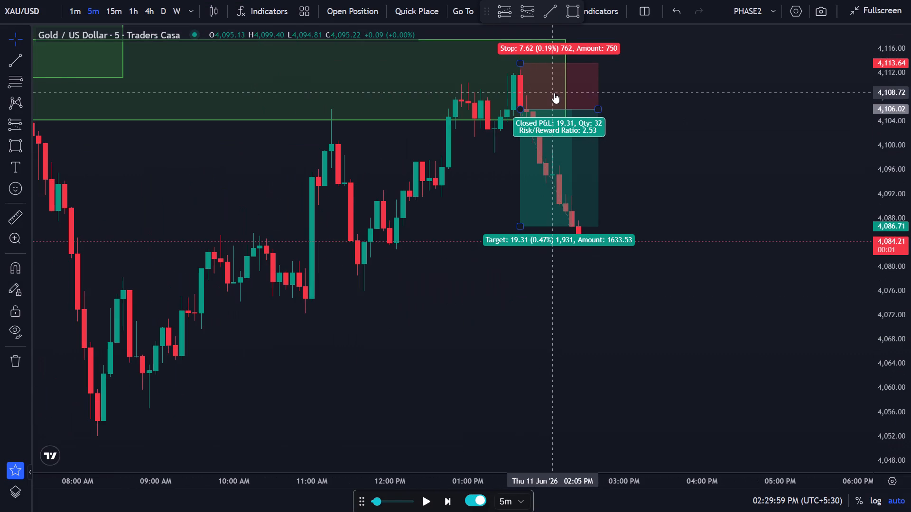
scroll(554, 93, down, 1)
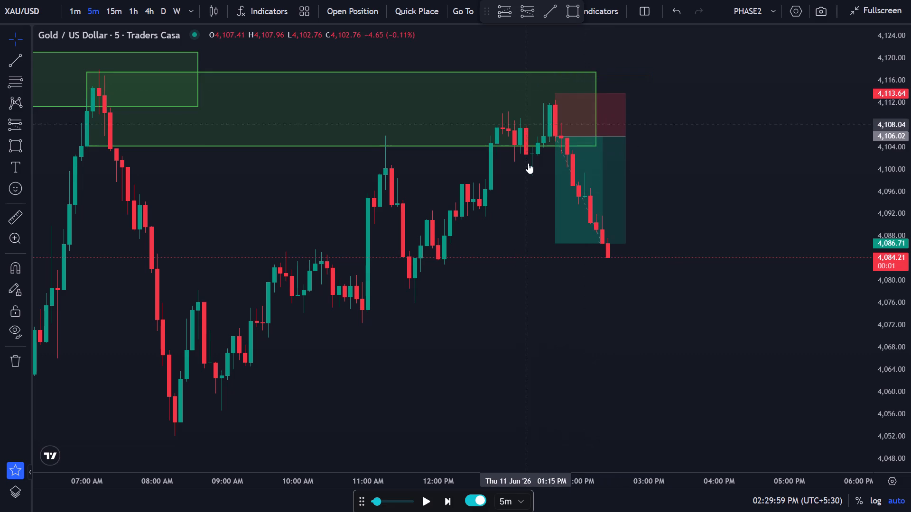
Minimize the browser window and open Kuro from the desktop.
click(875, 0)
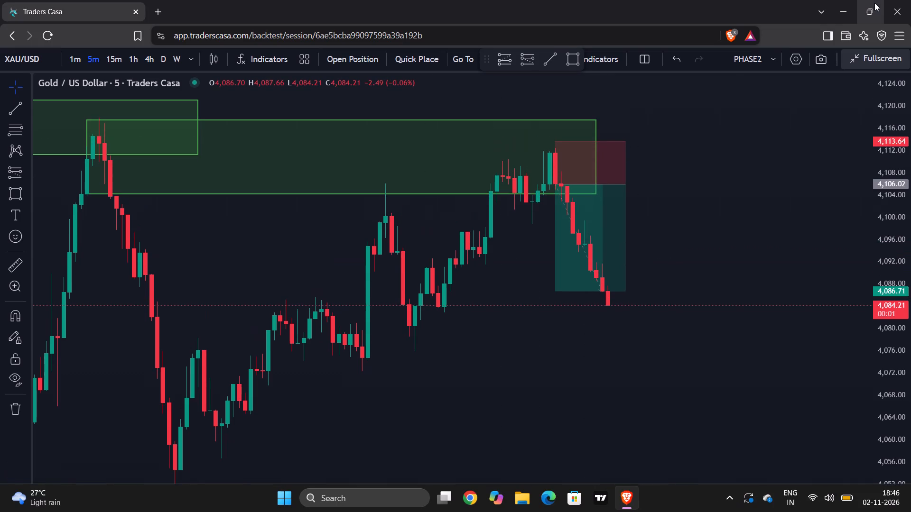
click(850, 18)
click(846, 11)
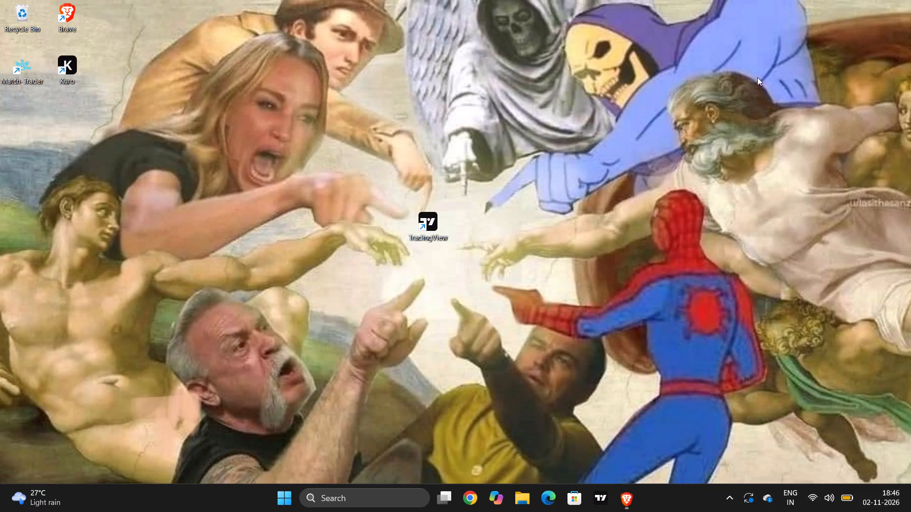
double_click(65, 64)
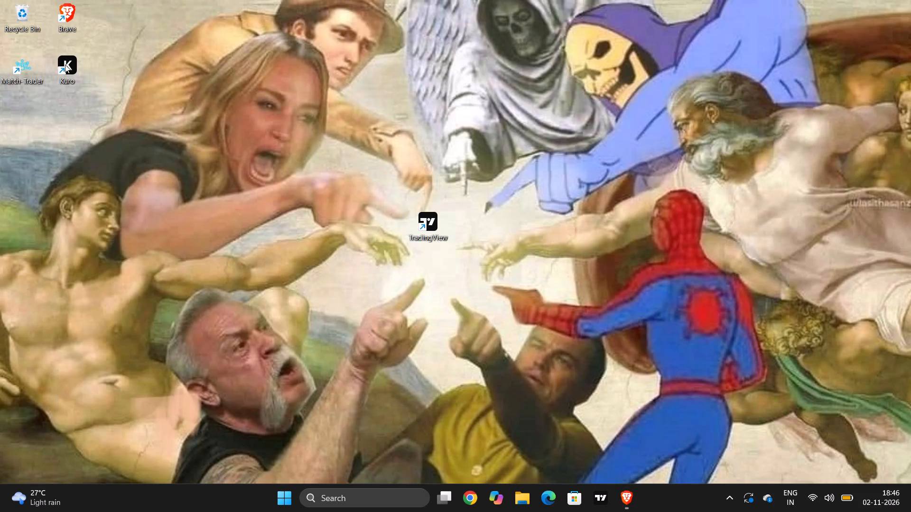
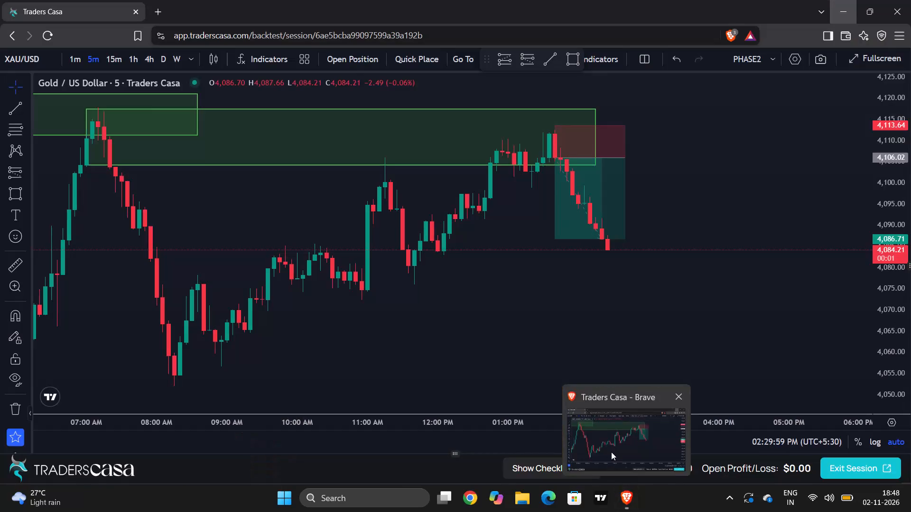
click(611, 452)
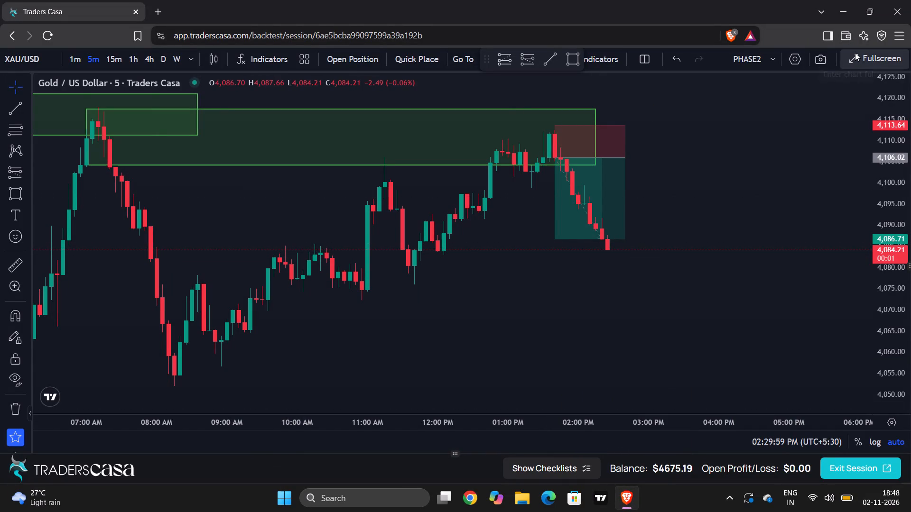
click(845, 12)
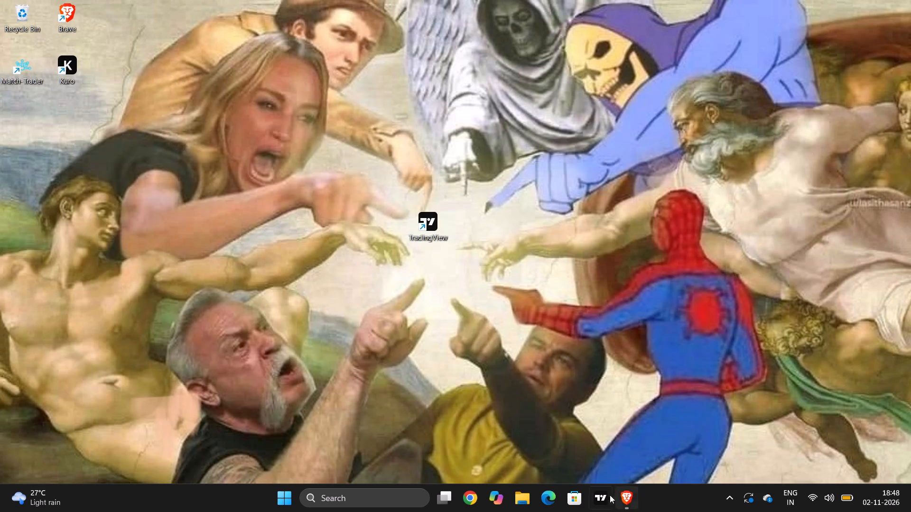
Shut down the computer from the Windows desktop.
click(279, 499)
click(537, 456)
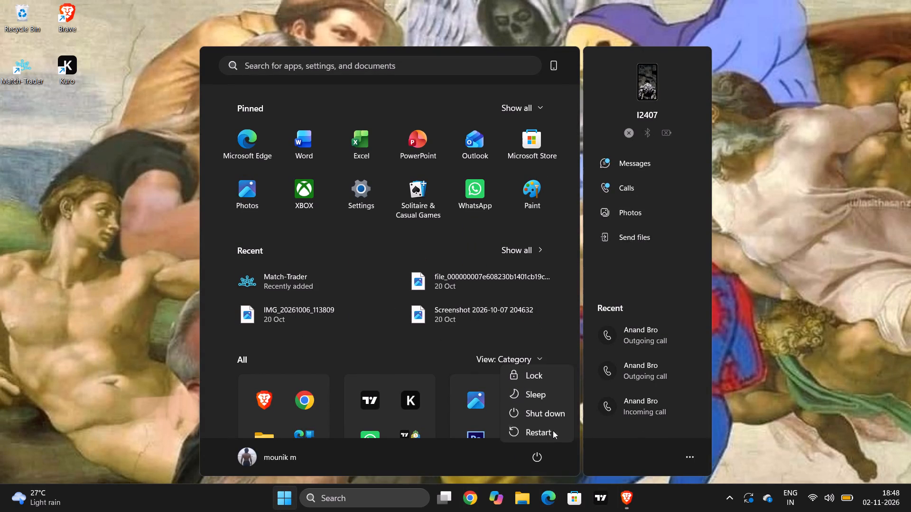
click(553, 412)
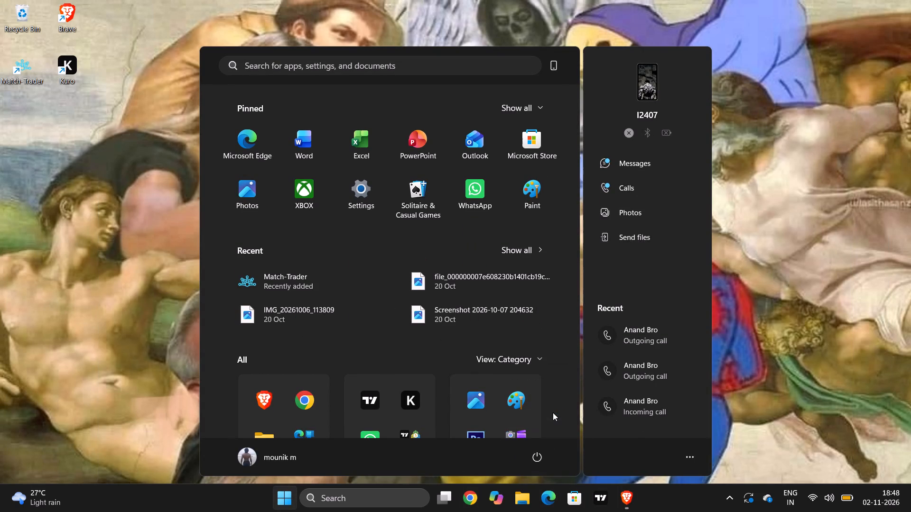